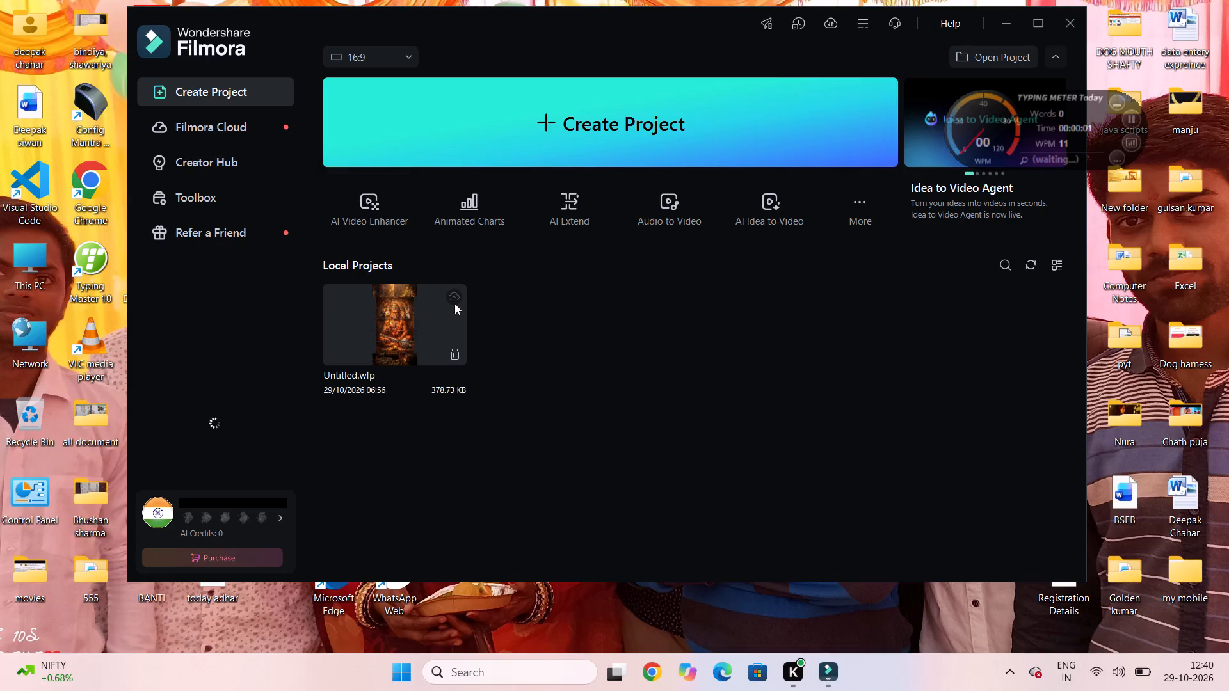
Maximize the start window and select the Untitled.wfp project under Local Projects.
left_click(1043, 24)
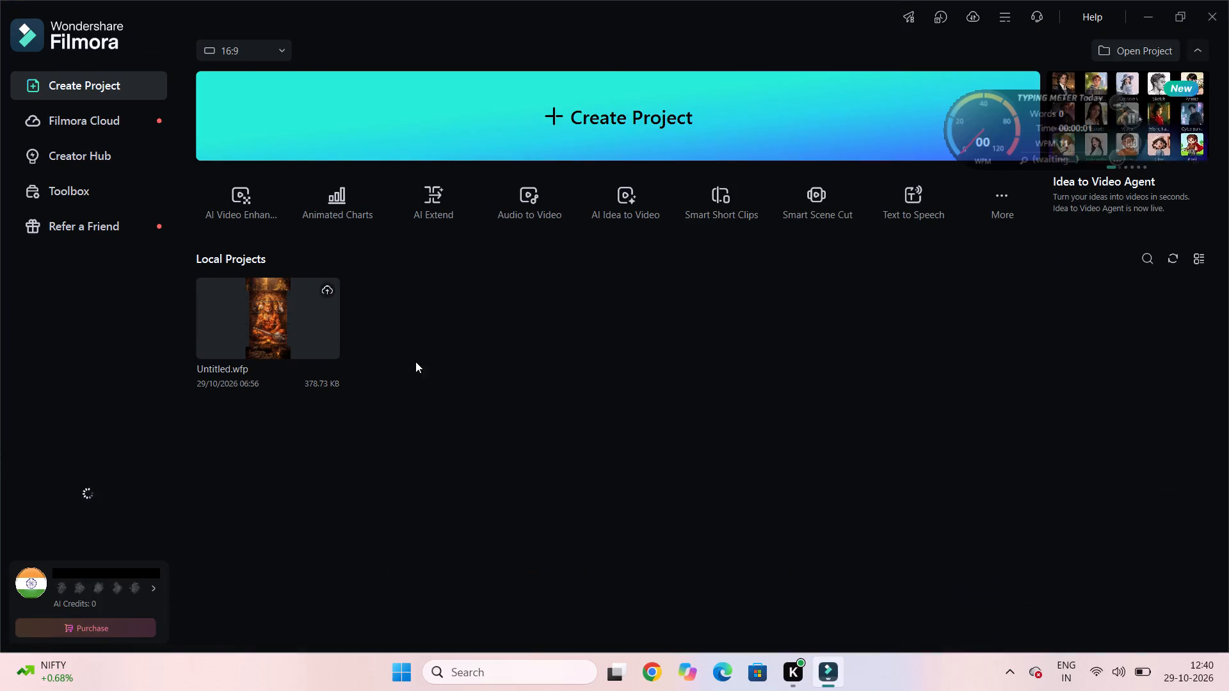
left_click(231, 349)
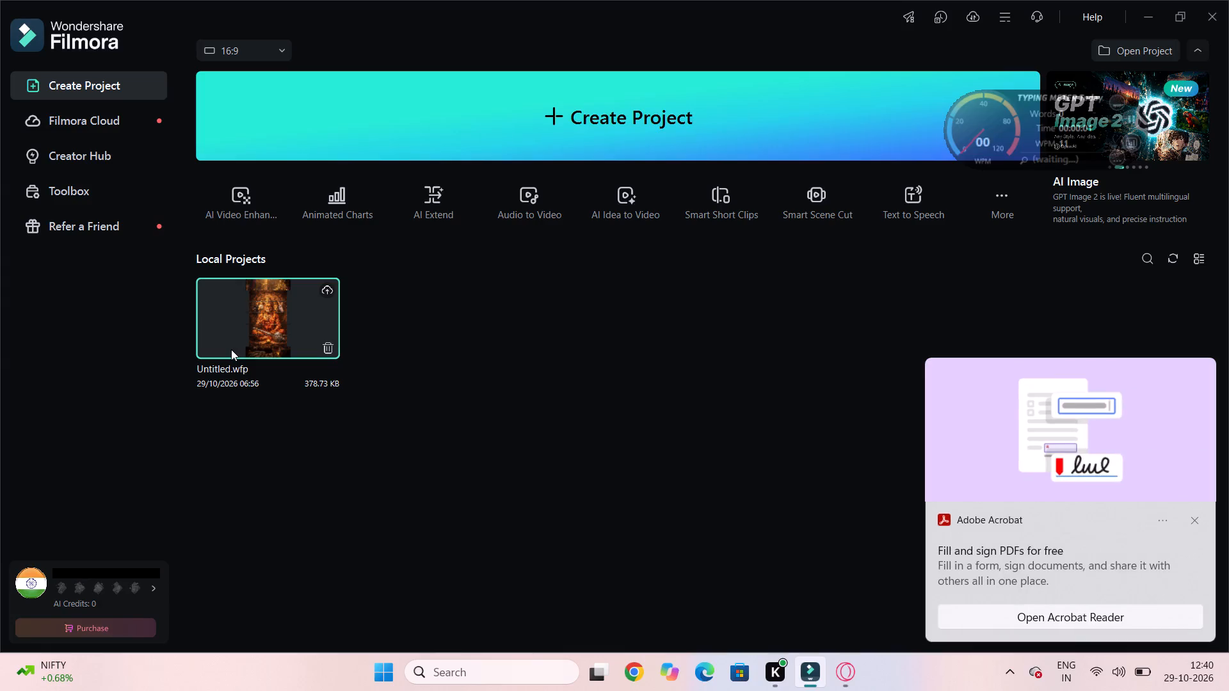
Dismiss the Adobe Acrobat notification about filling and signing PDFs.
left_click(1197, 521)
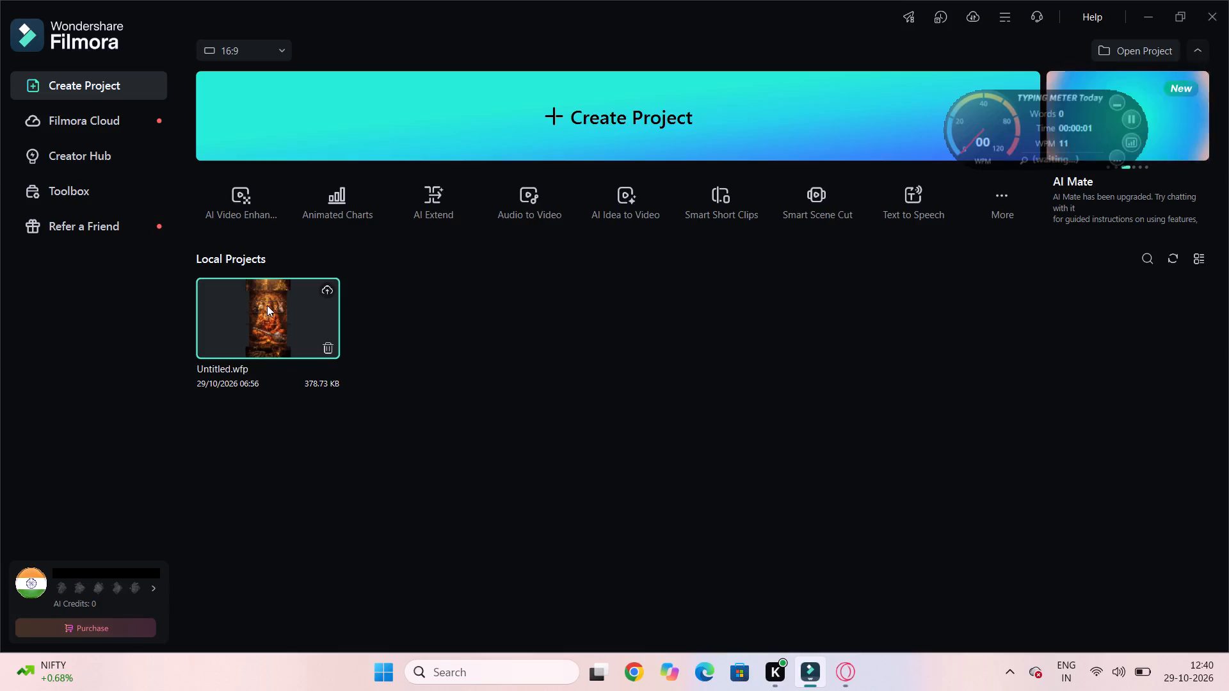
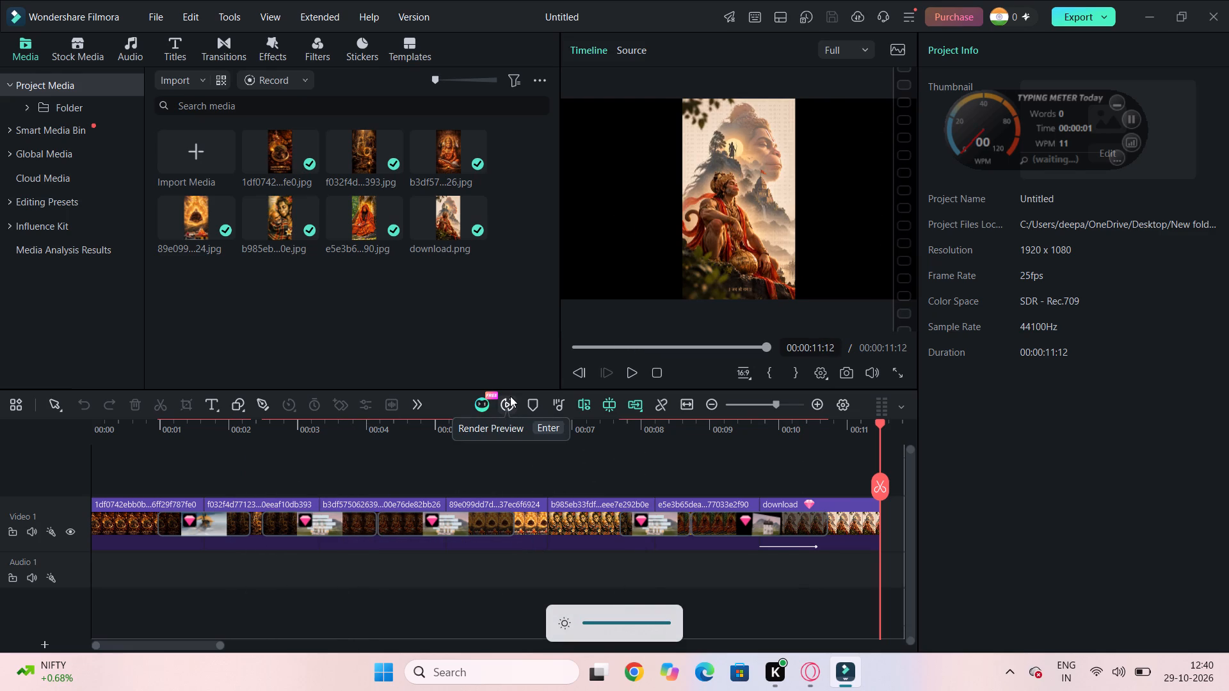
Pause the typing meter overlay and minimize it so the project information is uncovered.
left_click(1130, 117)
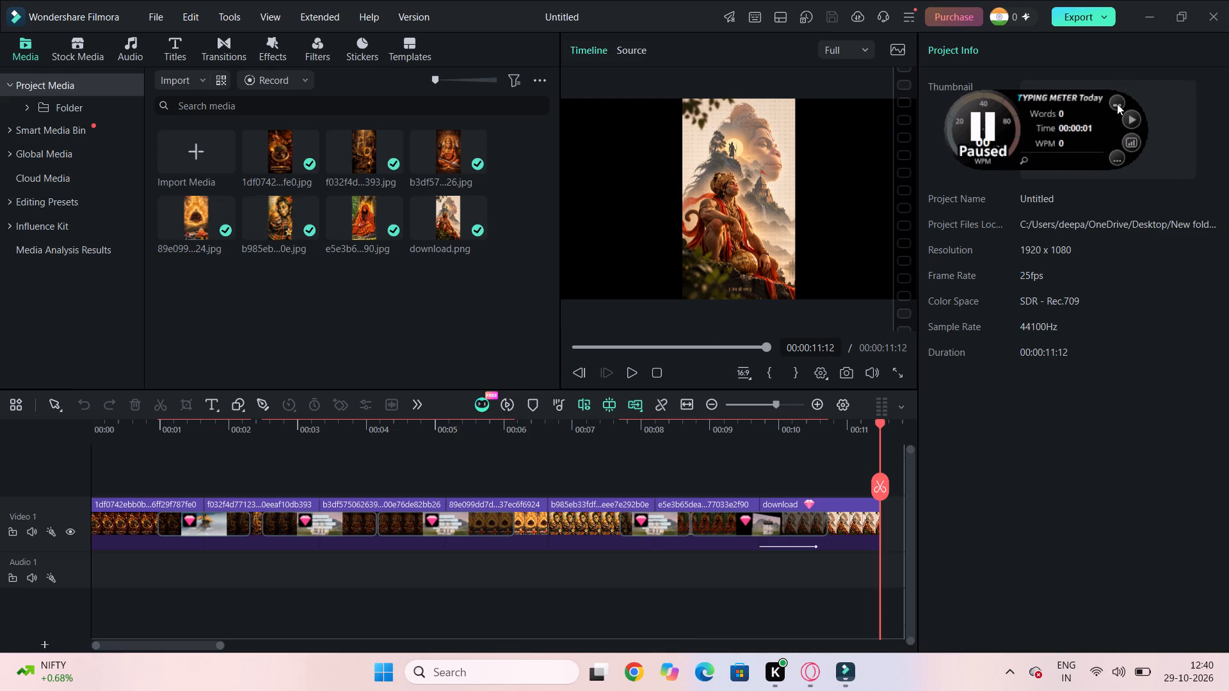
left_click(1117, 104)
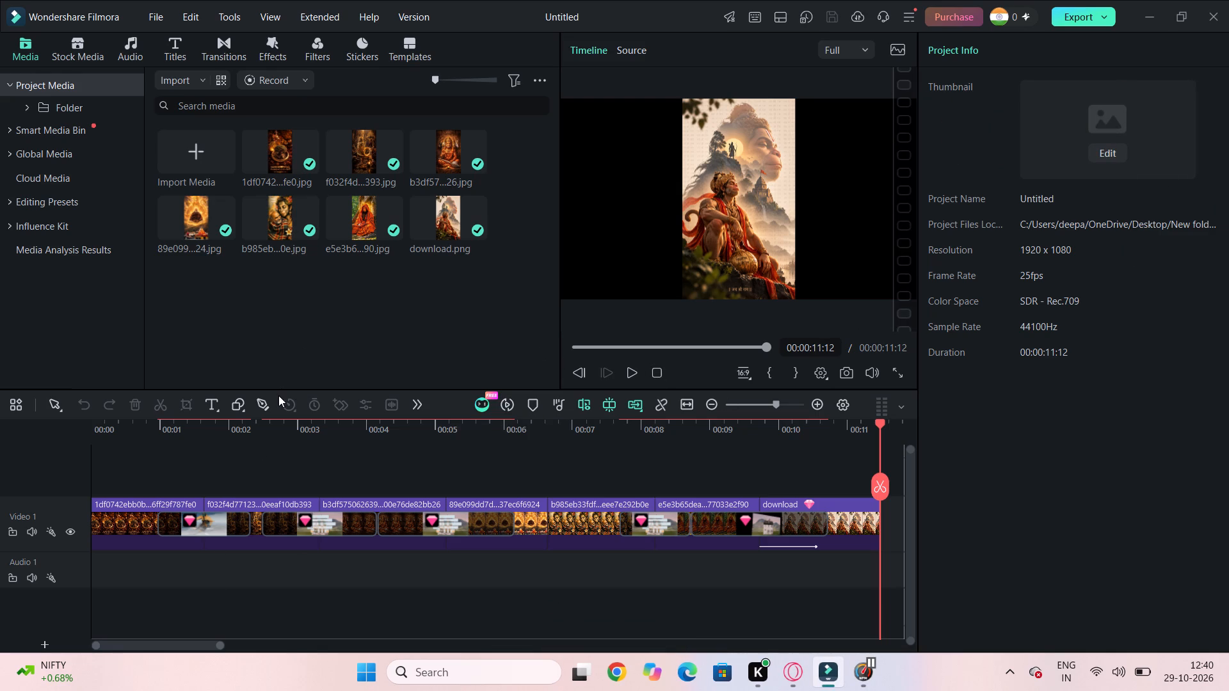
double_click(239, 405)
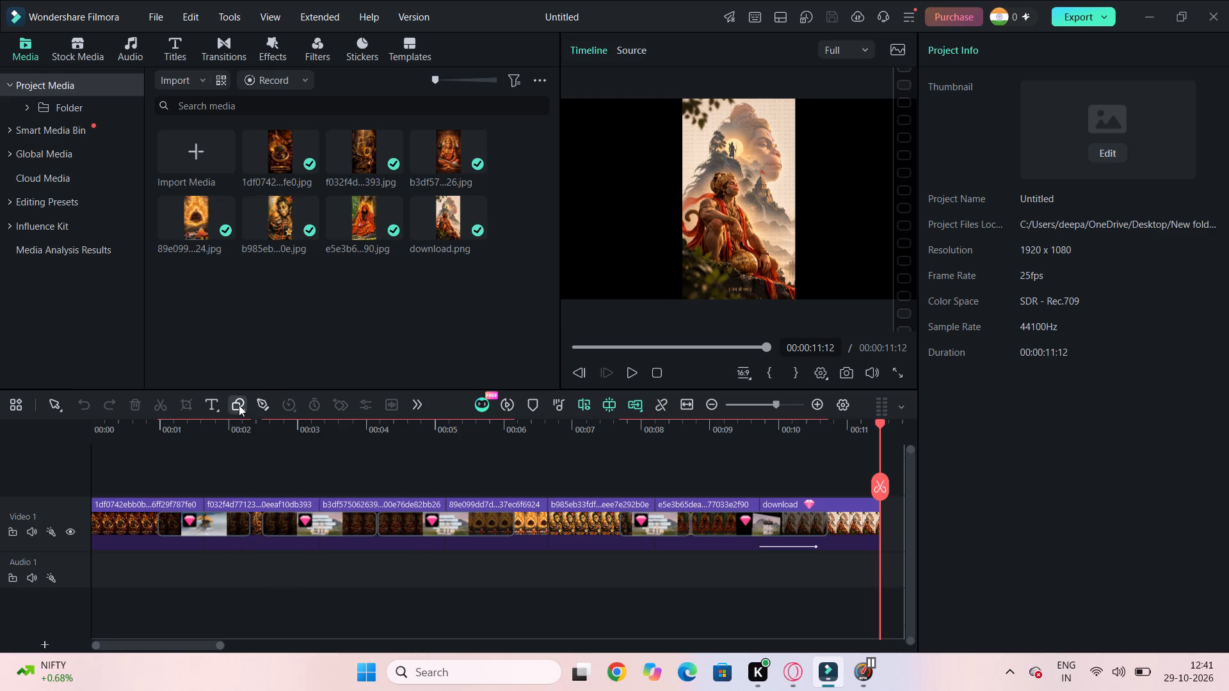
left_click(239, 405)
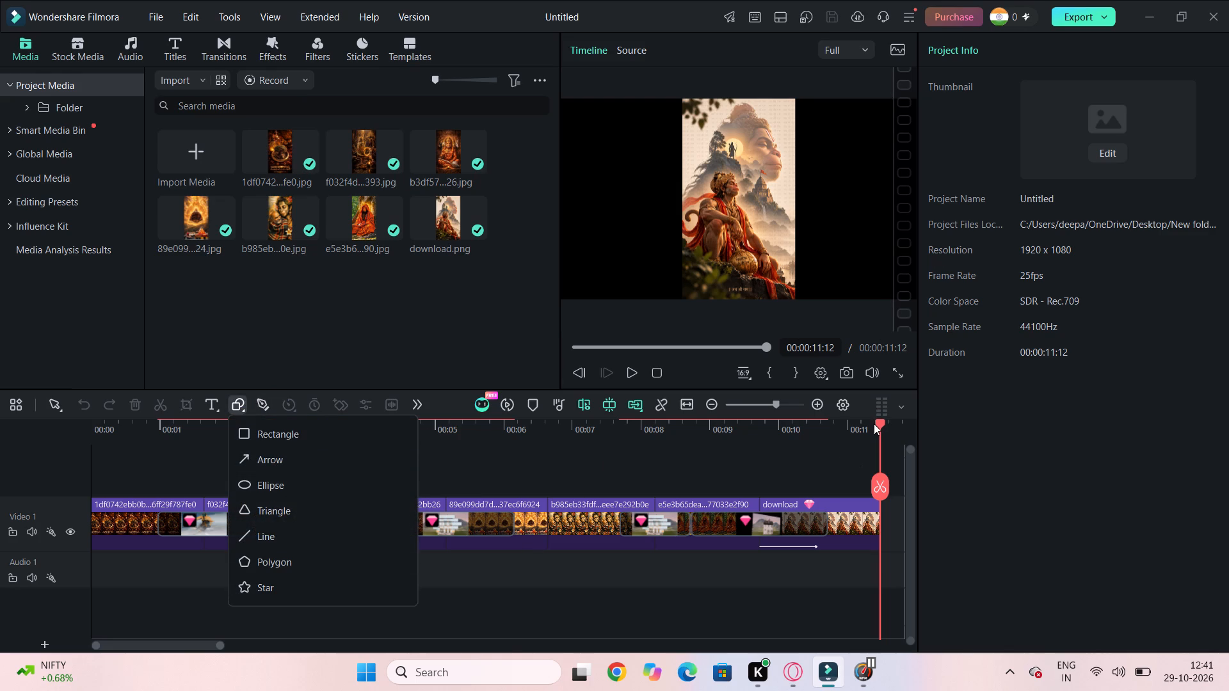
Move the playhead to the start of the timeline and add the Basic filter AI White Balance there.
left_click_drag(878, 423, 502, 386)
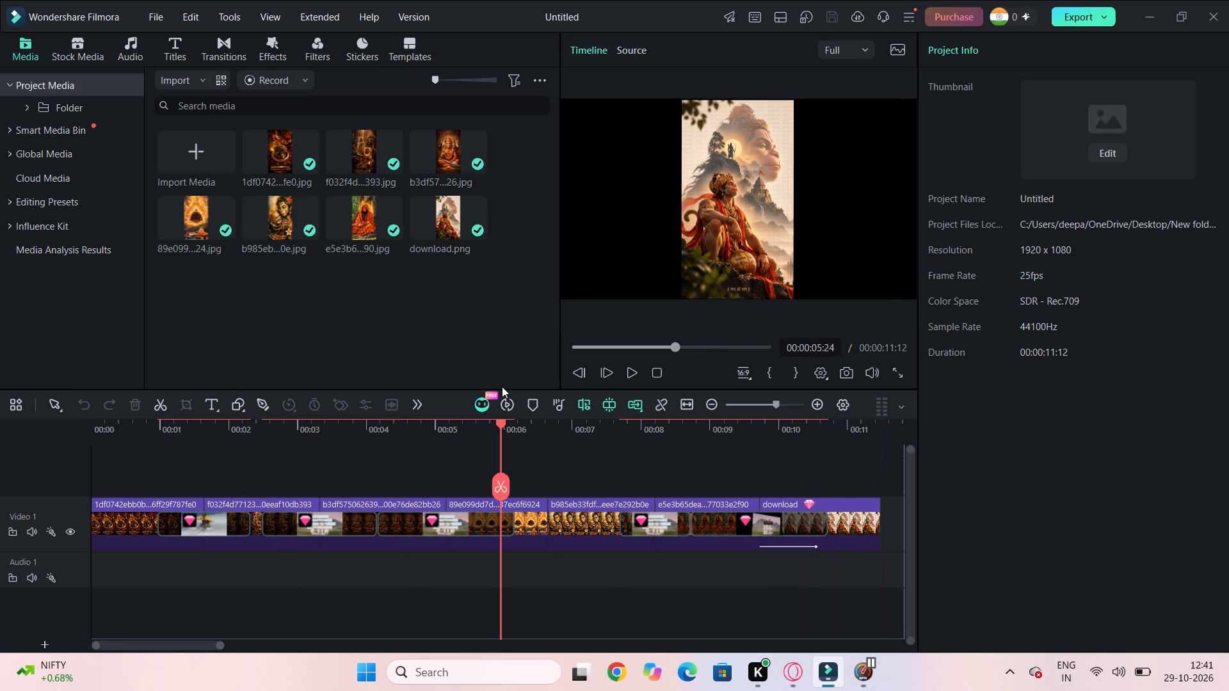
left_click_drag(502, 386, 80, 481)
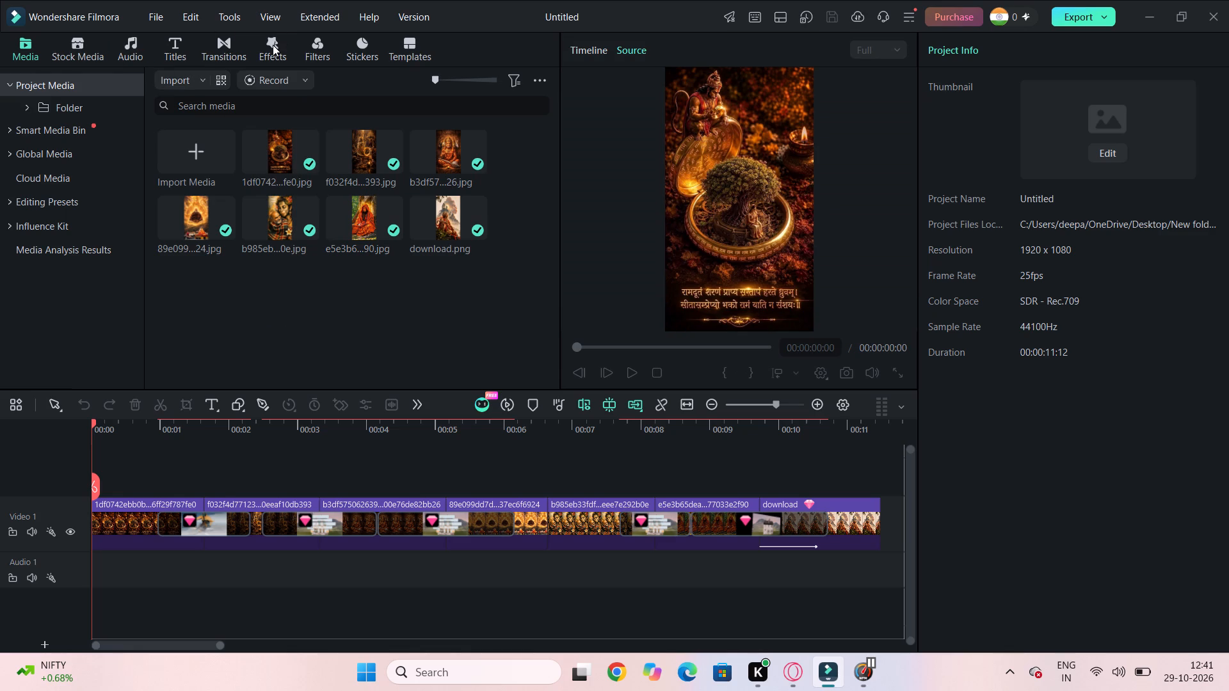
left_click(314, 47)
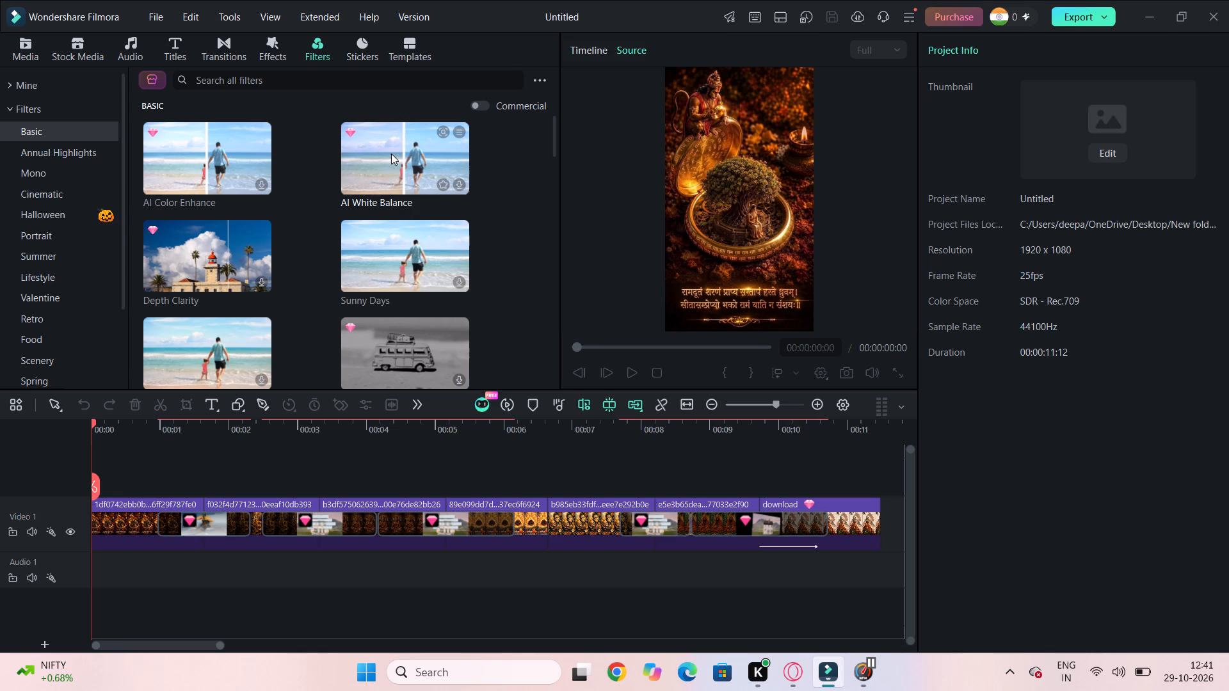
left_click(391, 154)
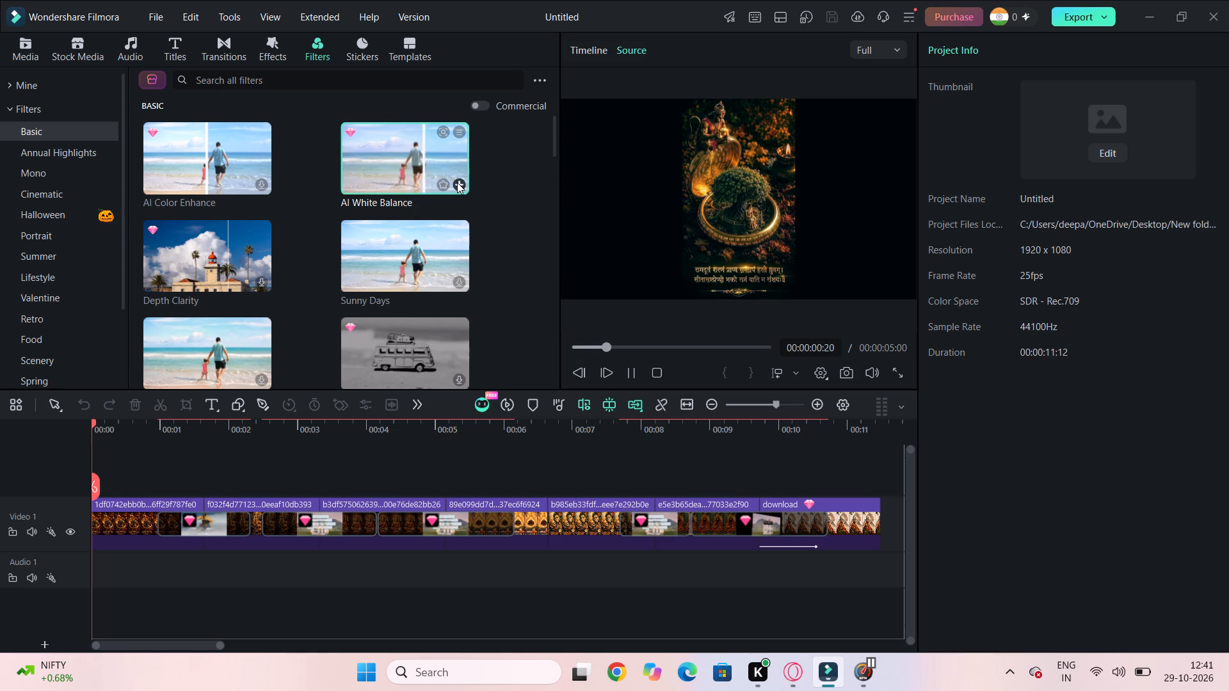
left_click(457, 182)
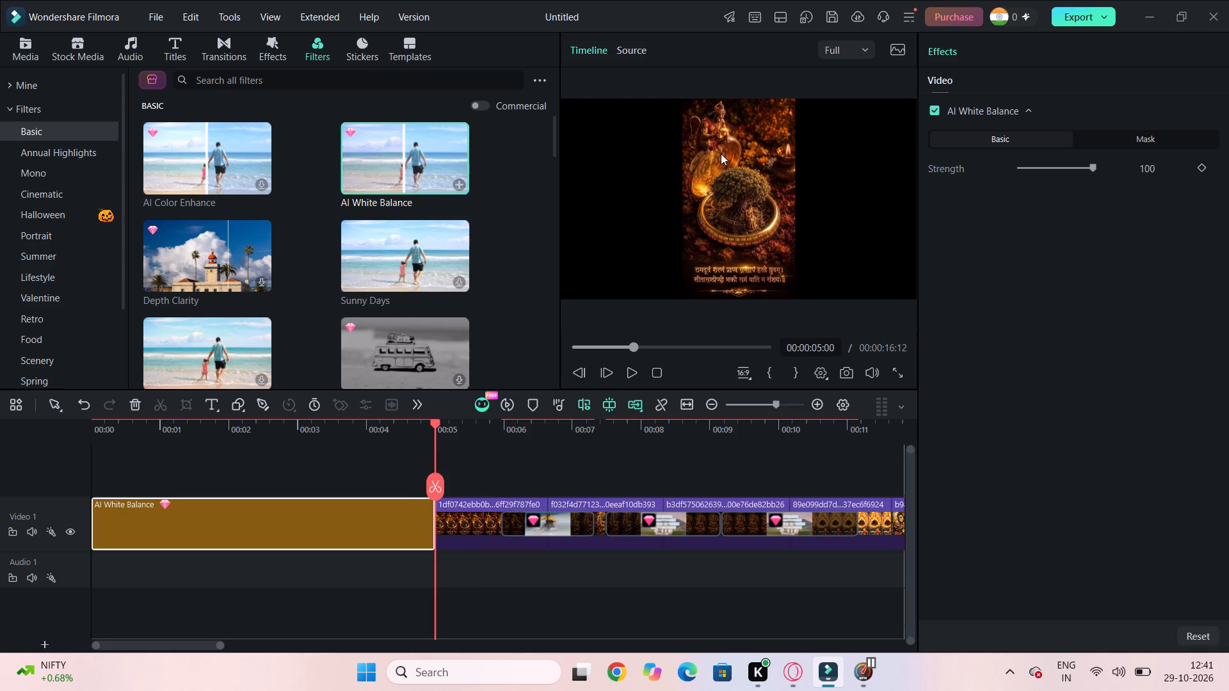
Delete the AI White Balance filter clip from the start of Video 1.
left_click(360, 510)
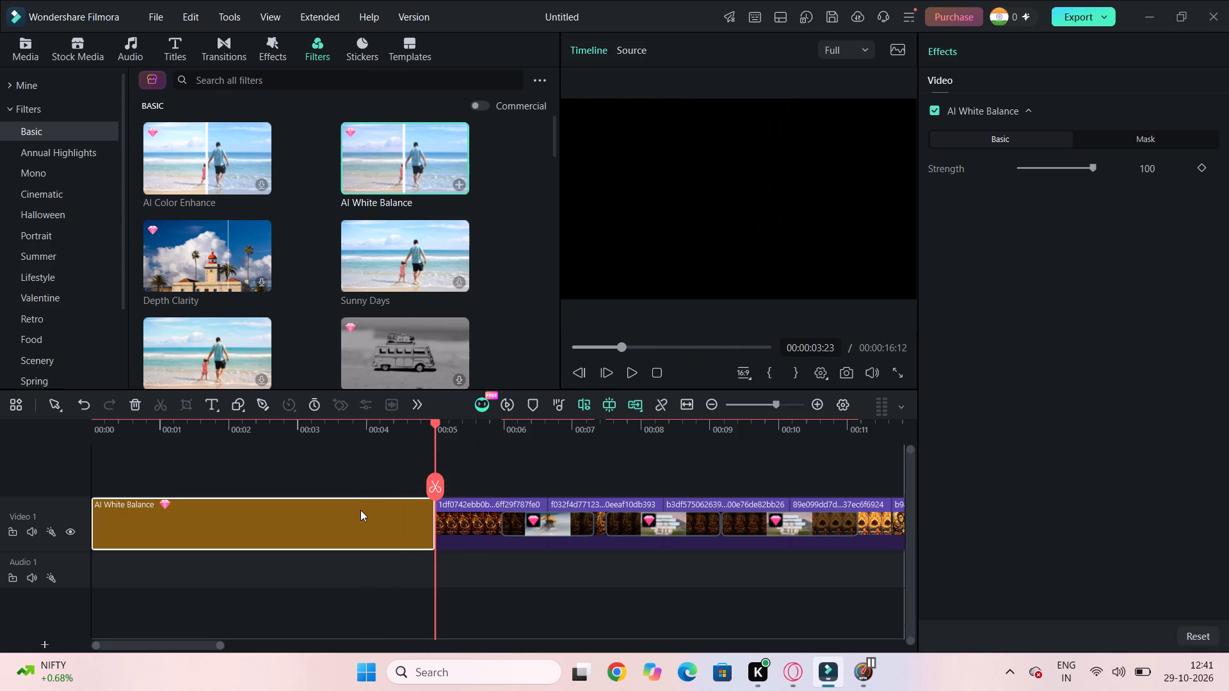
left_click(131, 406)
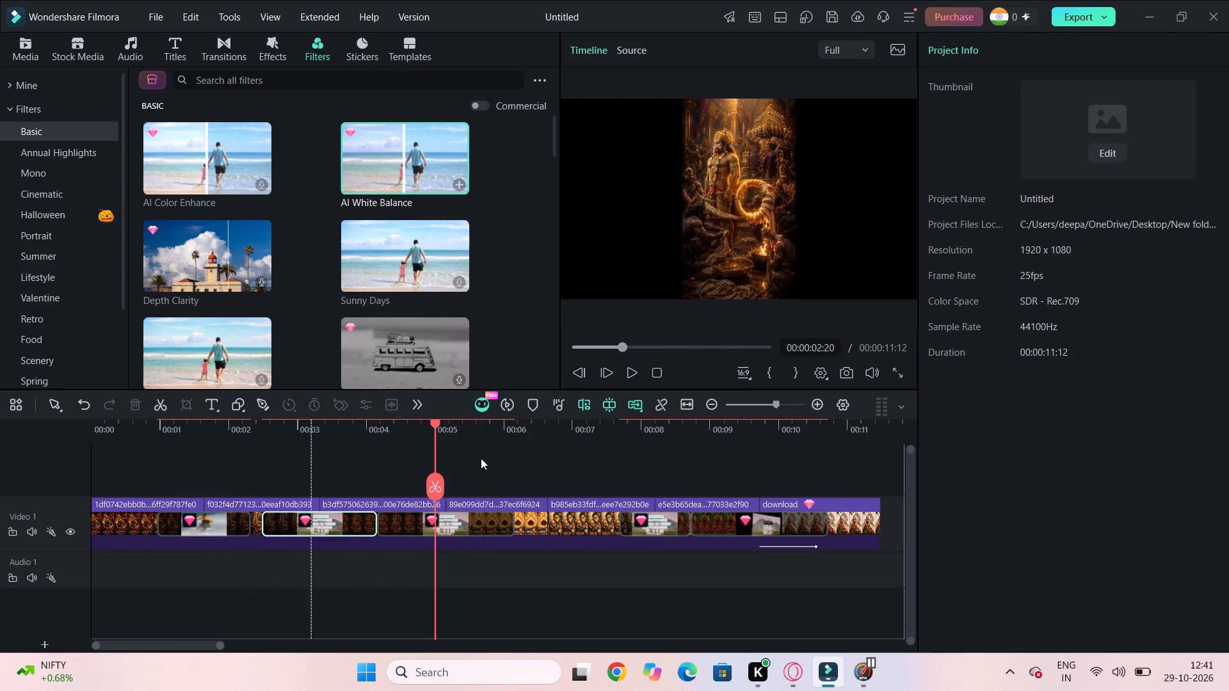
Return the playhead to the start of the timeline and preview the Cold Blue Shadows filter from the Halloween category.
left_click_drag(436, 420, 173, 411)
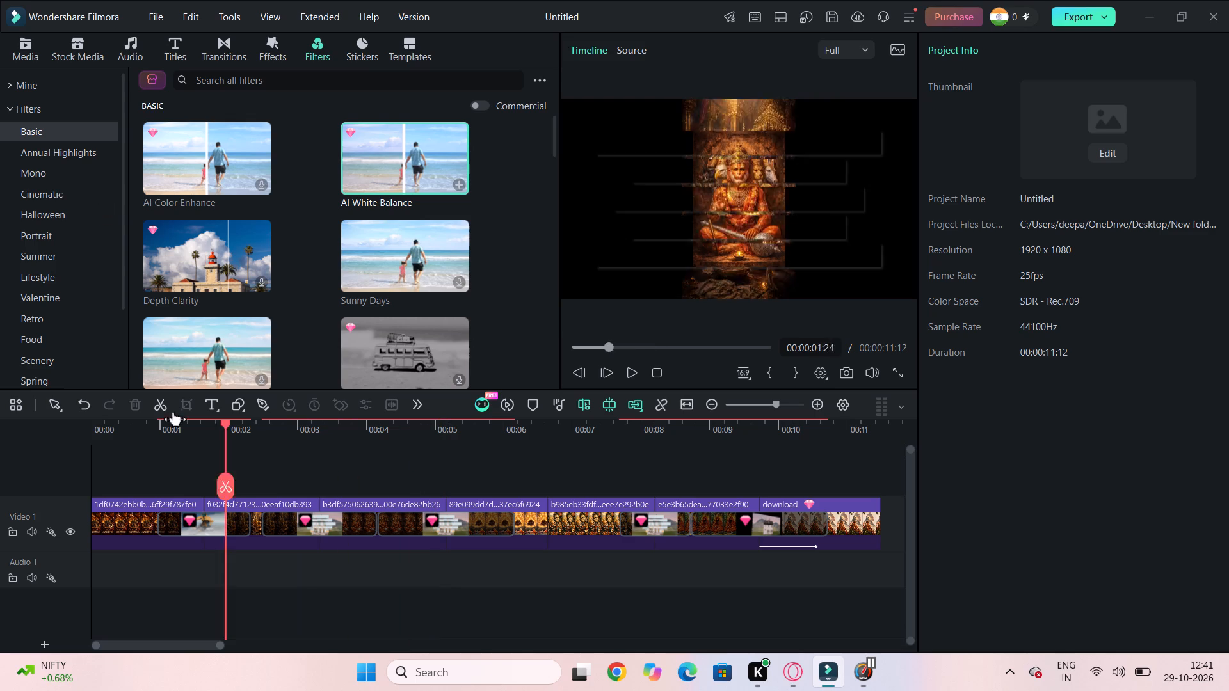
left_click_drag(173, 411, 86, 419)
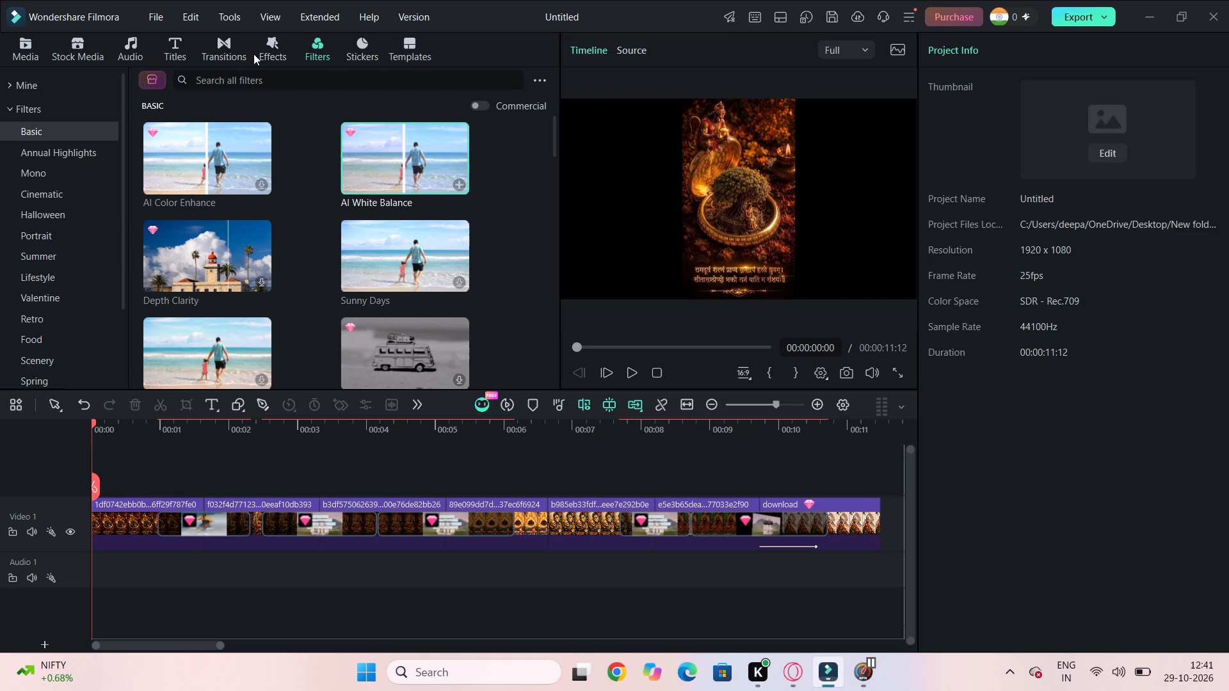
left_click(104, 223)
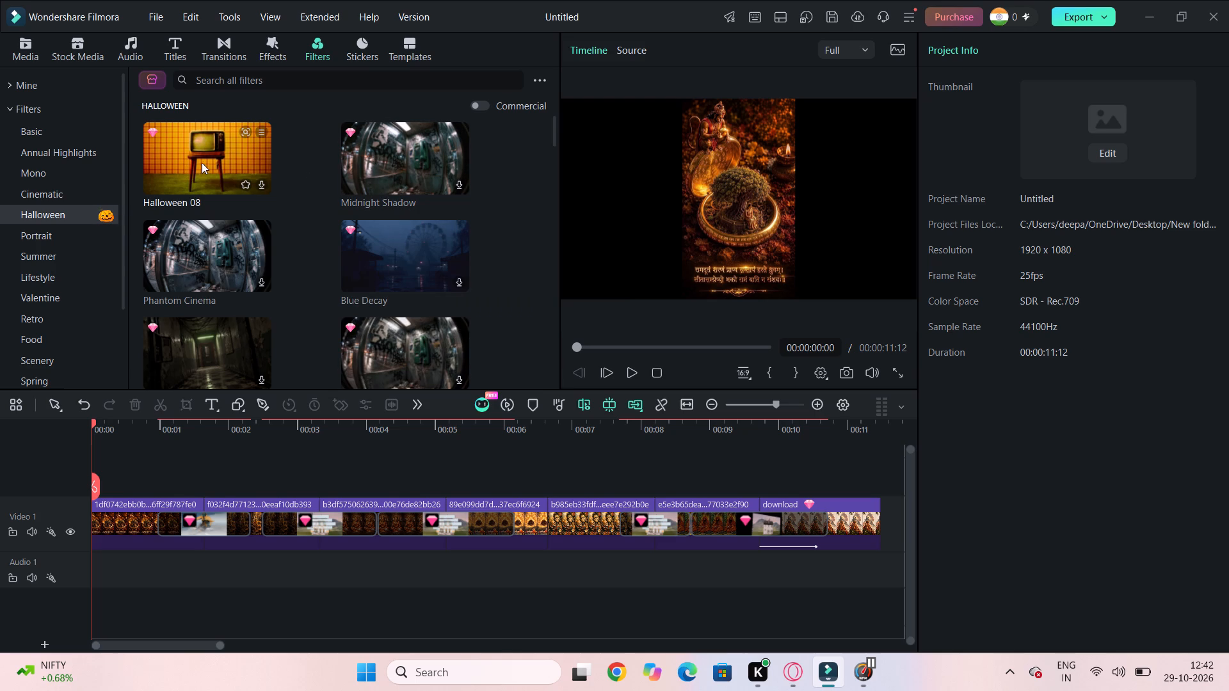
left_click(552, 377)
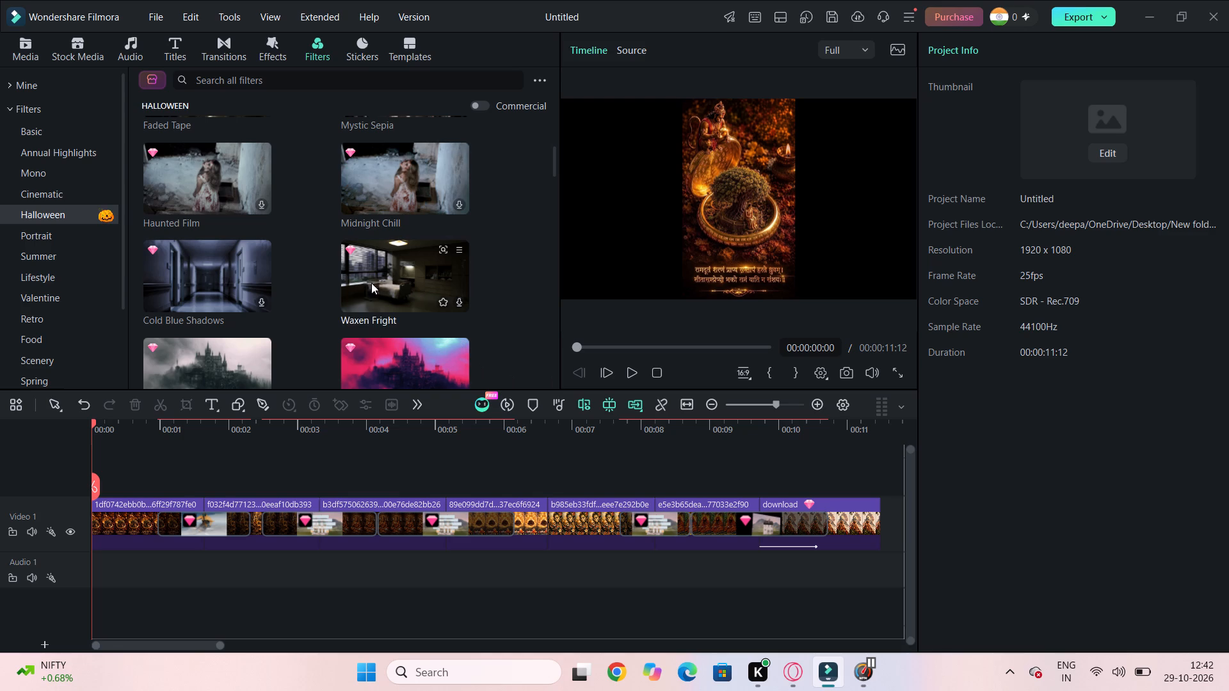
left_click(211, 269)
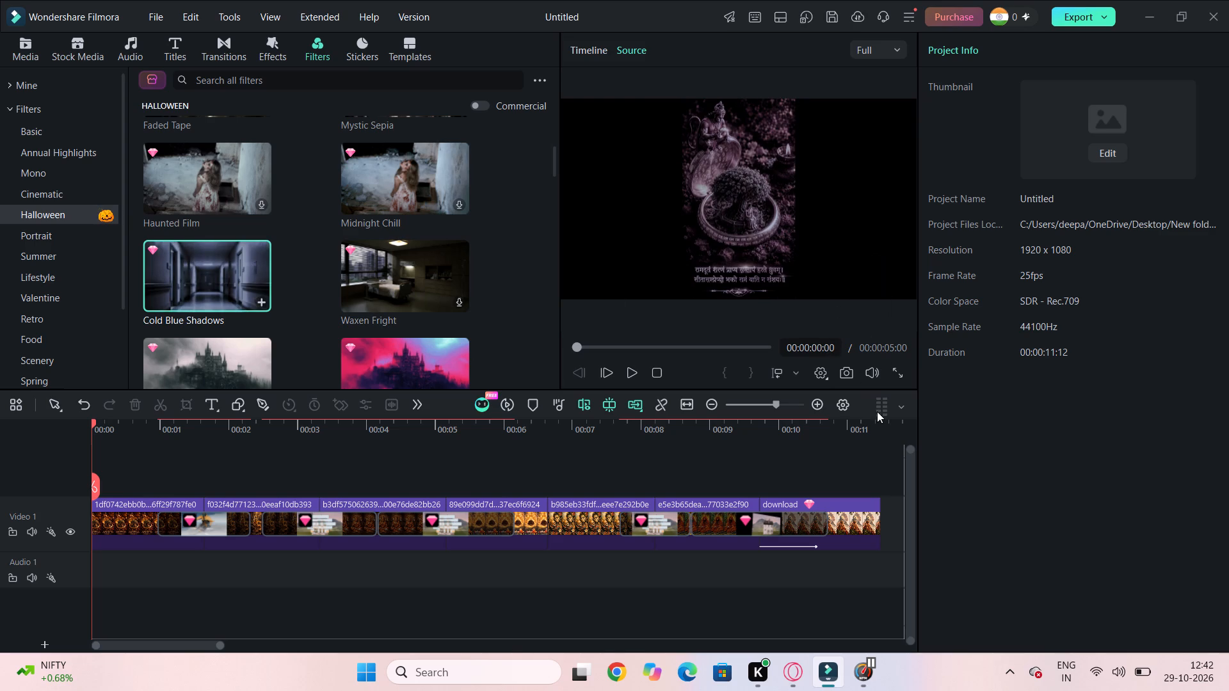
Preview the Halloween filters Spooky 08 and Waxen Fright, and add Waxen Fright at the start of the timeline.
left_click(413, 354)
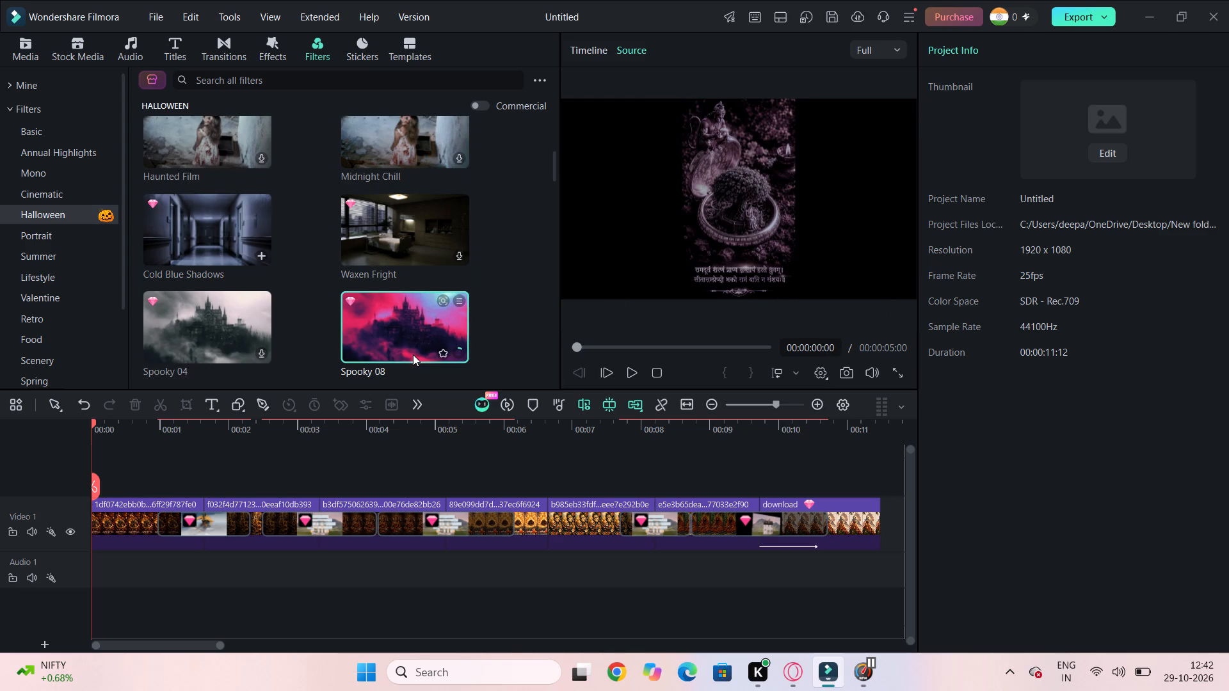
left_click(389, 219)
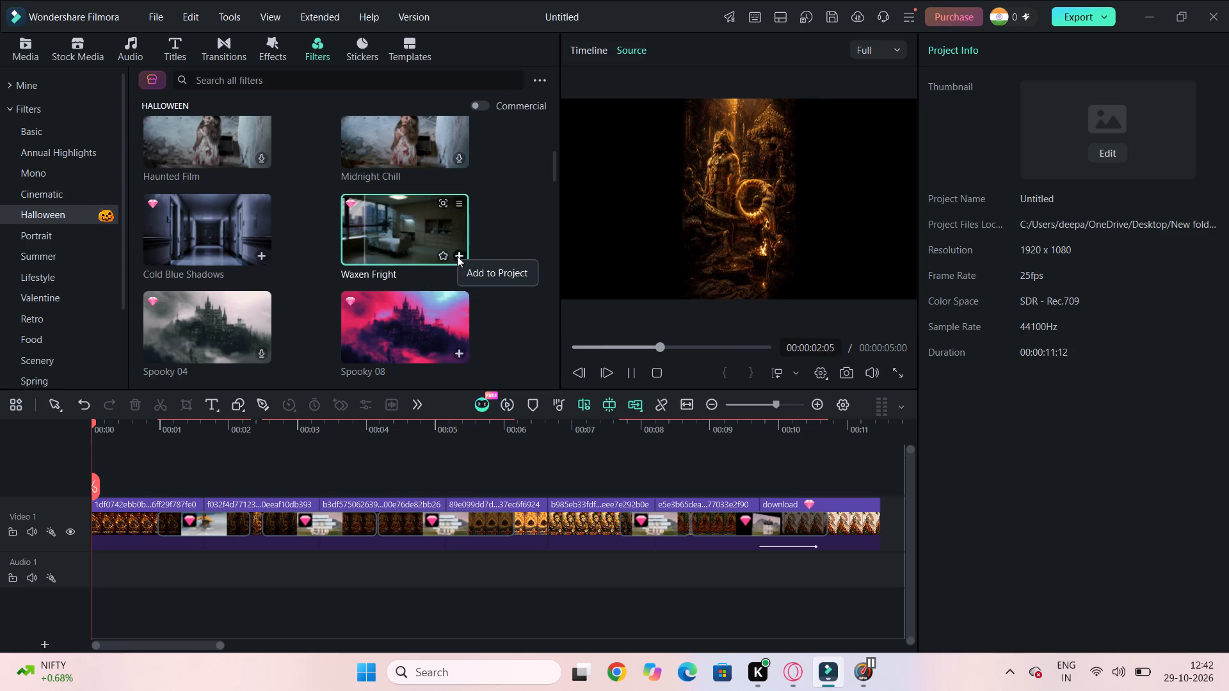
left_click(457, 256)
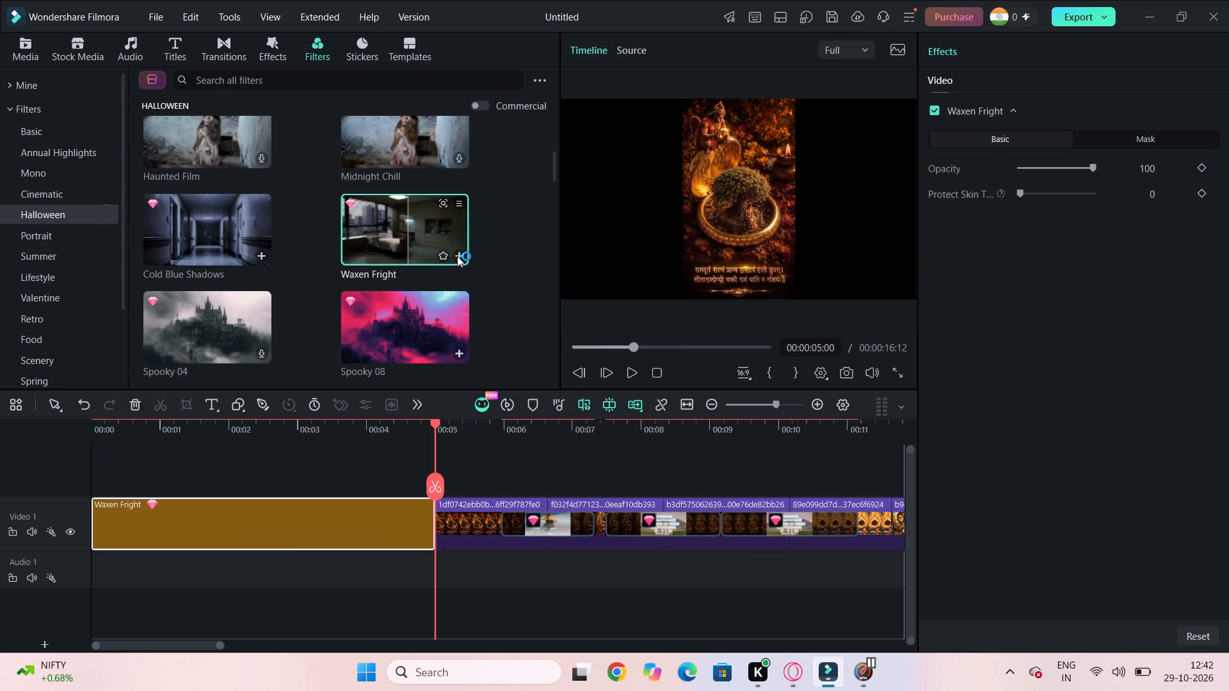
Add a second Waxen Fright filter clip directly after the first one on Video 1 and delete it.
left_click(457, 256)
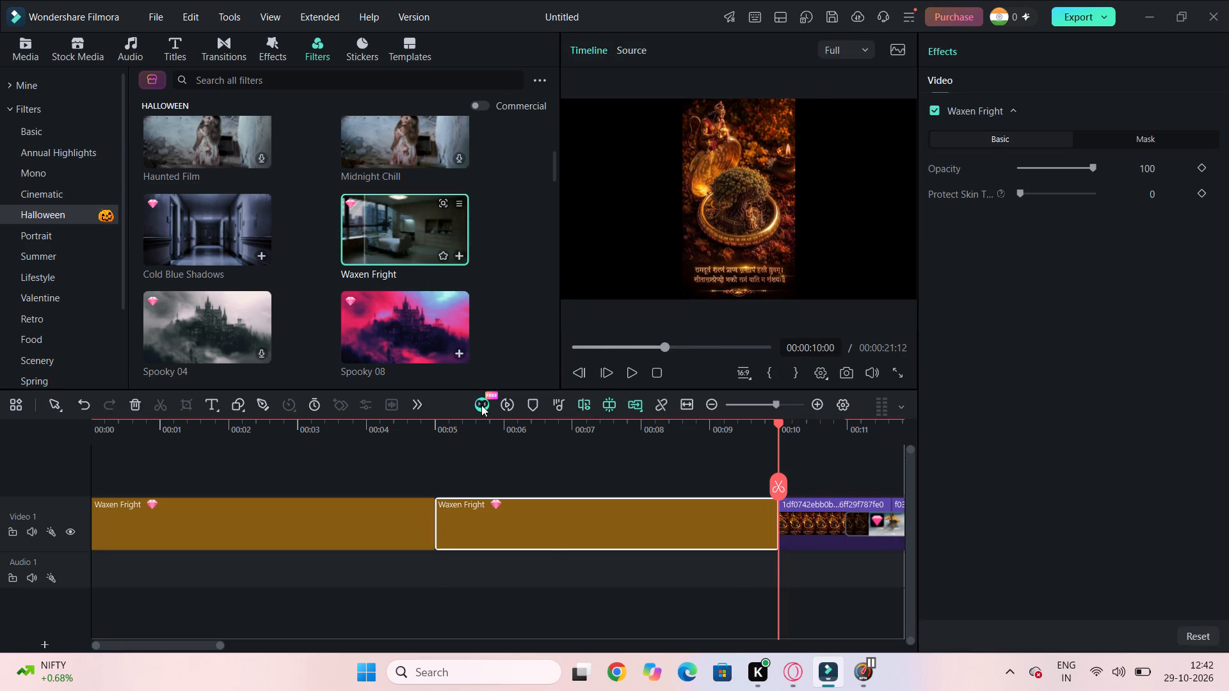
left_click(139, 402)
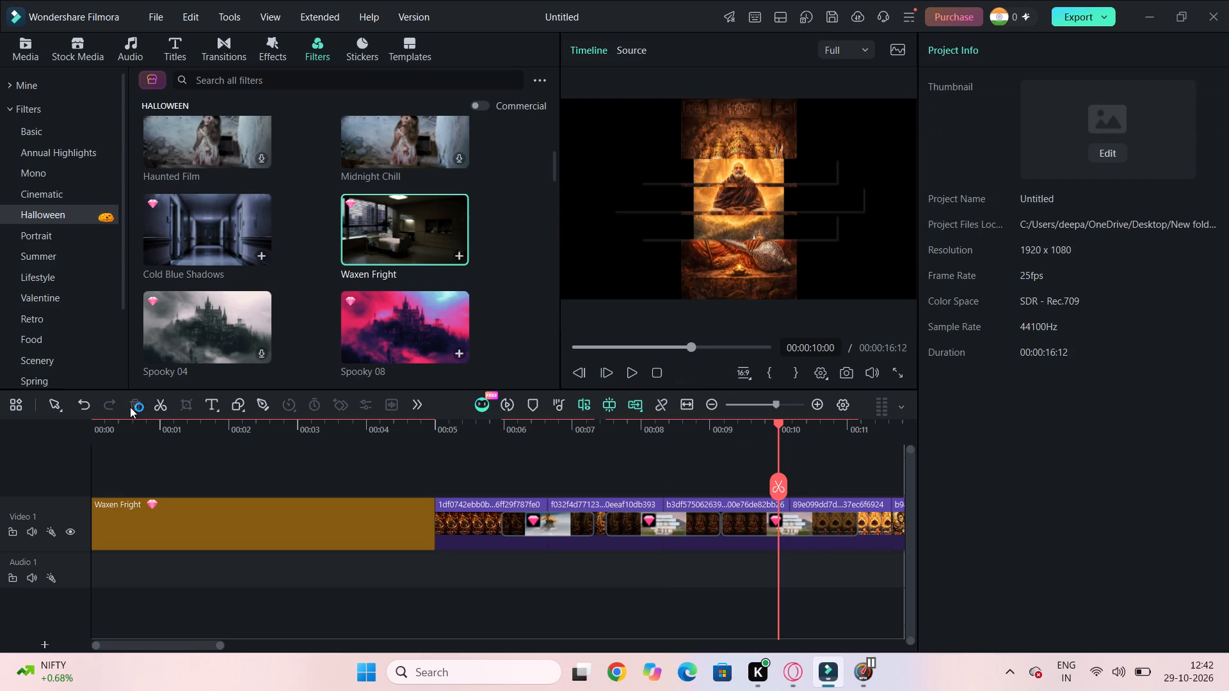
Move the Waxen Fright filter clip from Video 1 onto a new track above it, starting at 00:00:00:00.
left_click(362, 514)
left_click_drag(362, 514, 243, 449)
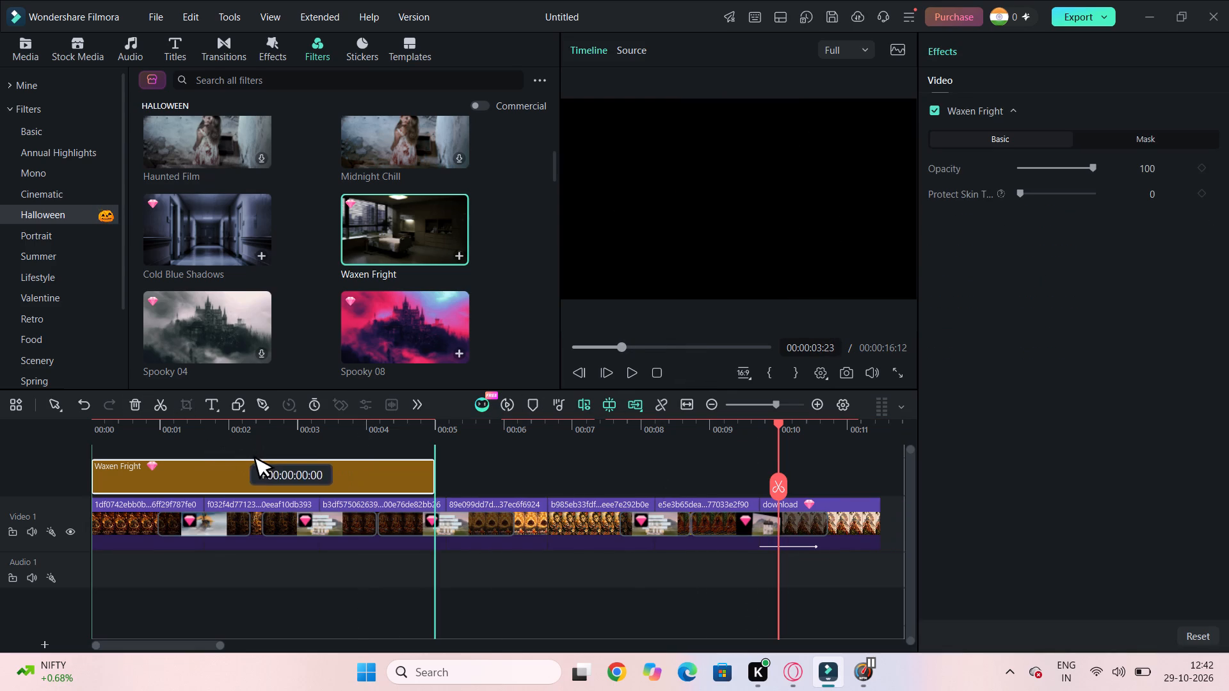
left_click_drag(243, 449, 253, 452)
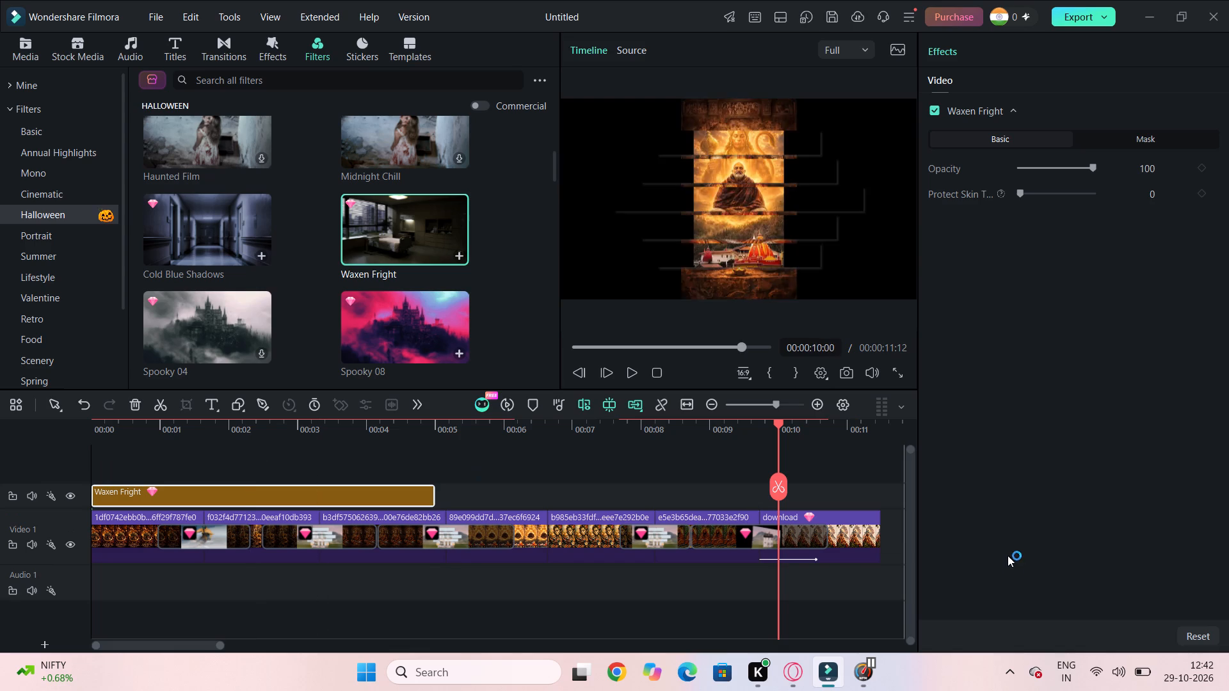
Return the playhead to the start of the timeline.
left_click_drag(782, 425, 122, 434)
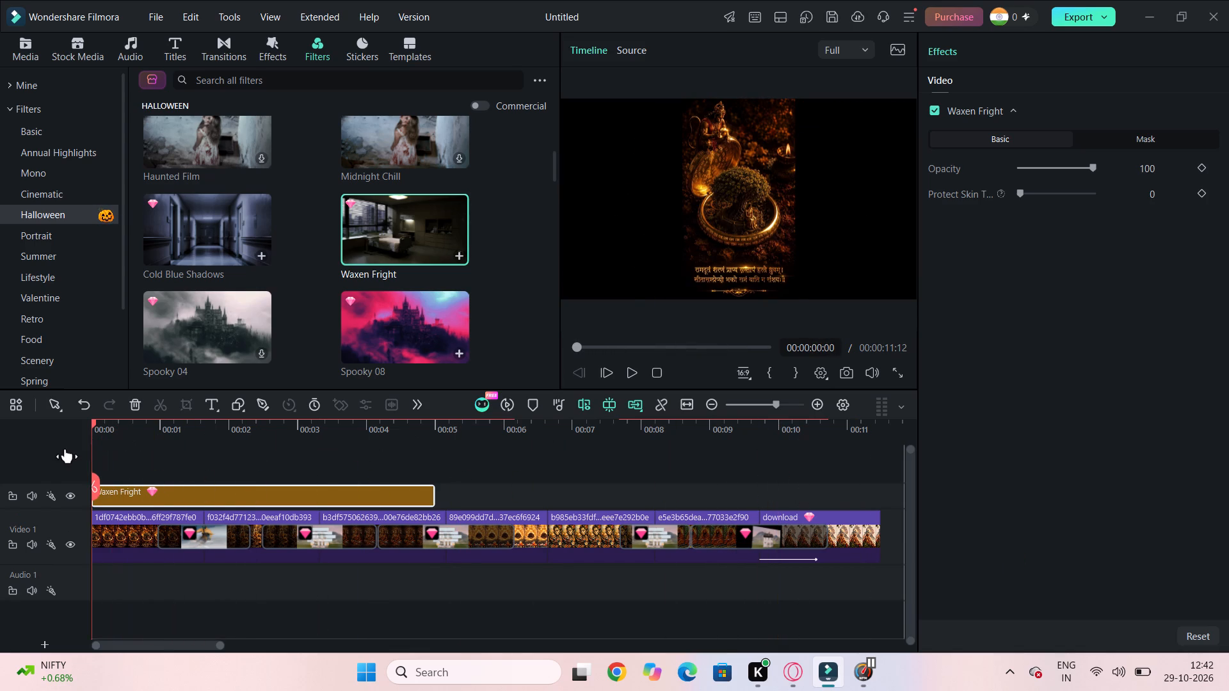
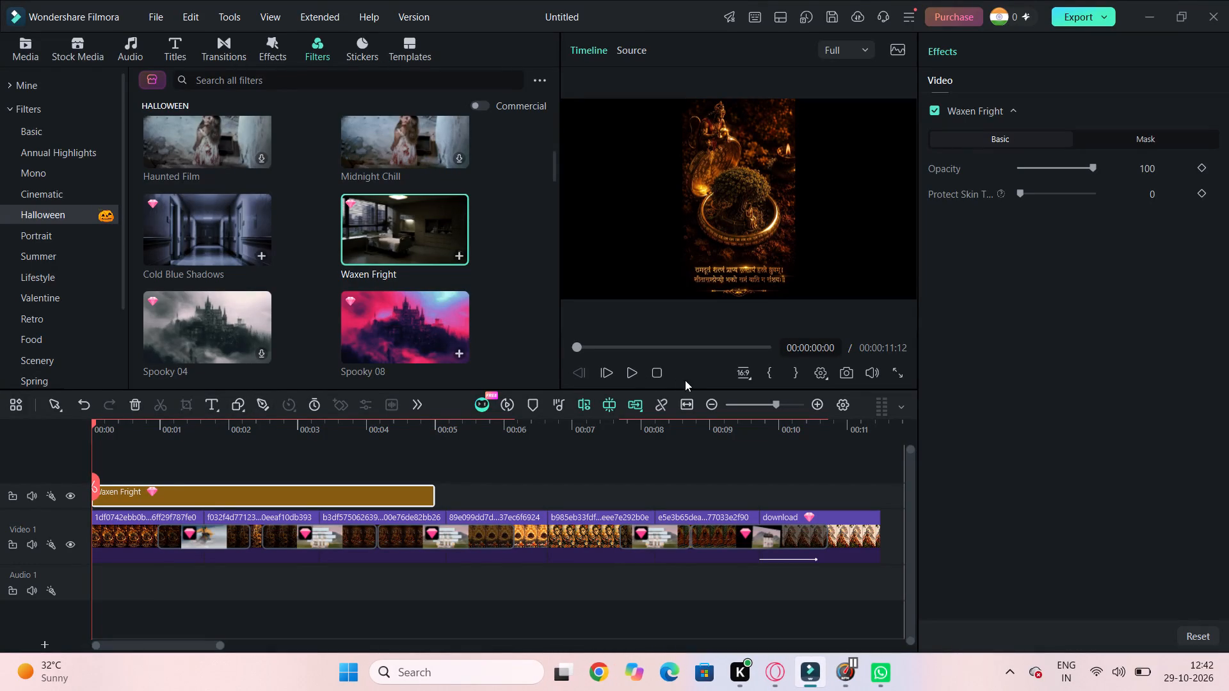
Play the whole slideshow to review the Waxen Fright filter, and move the playhead back toward the start of the timeline.
left_click(631, 377)
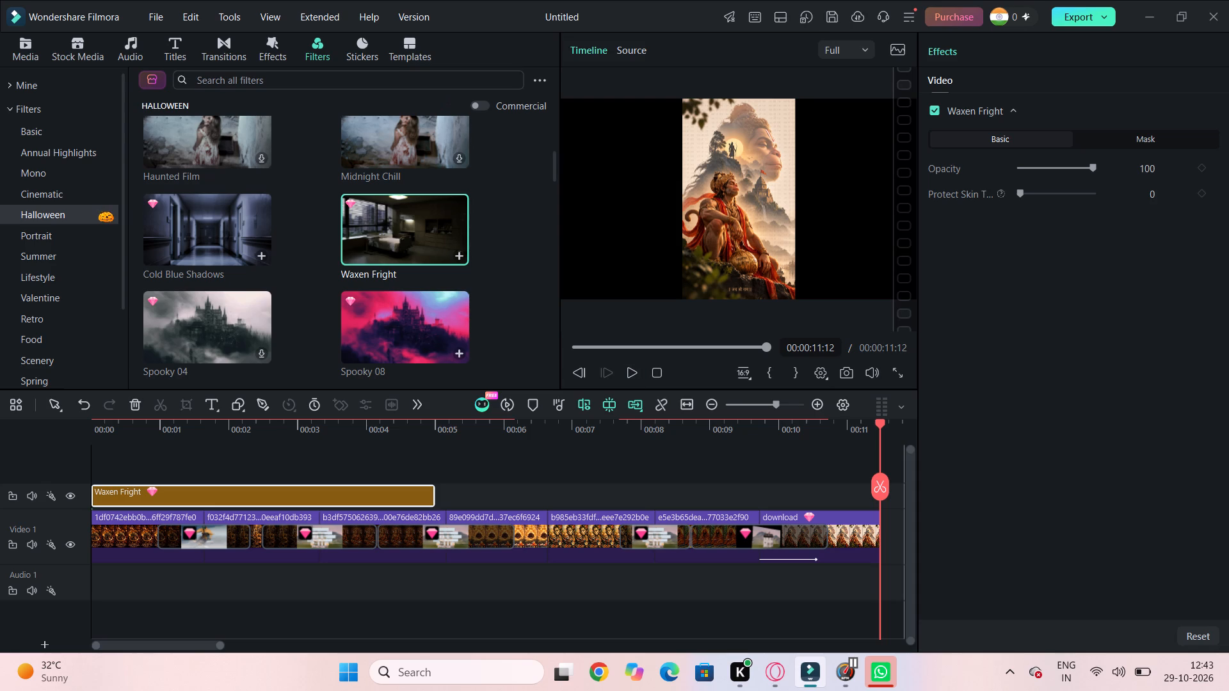
left_click_drag(880, 427, 110, 413)
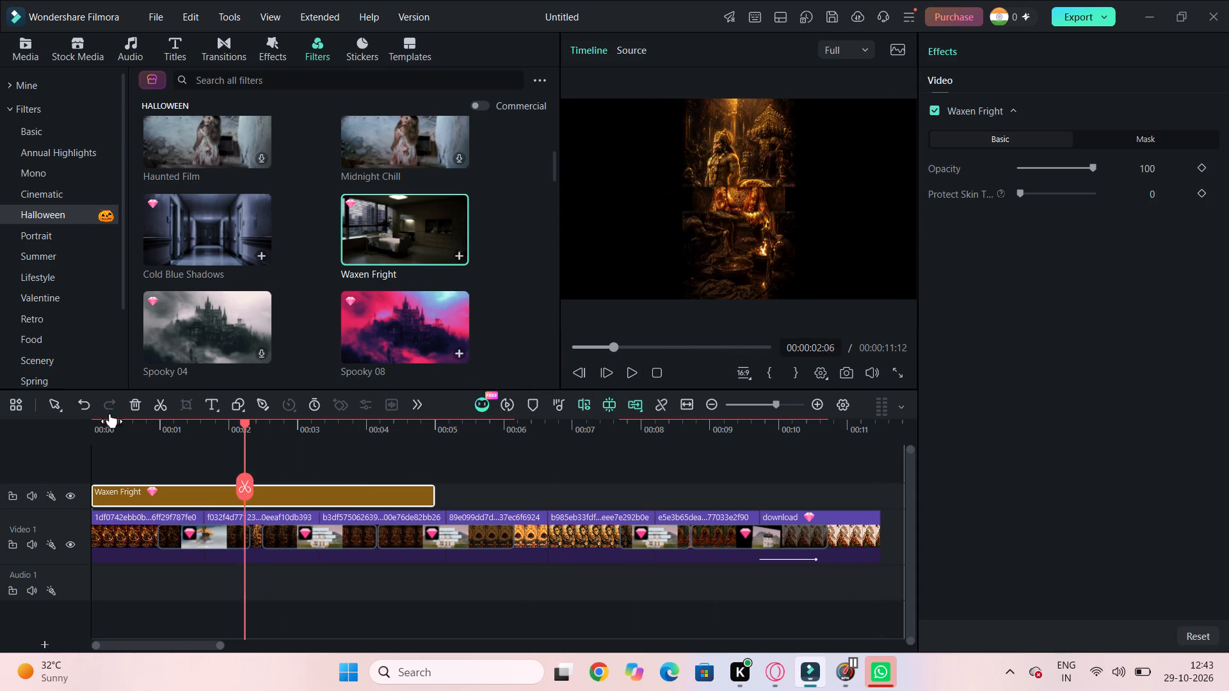
Return the playhead to the timeline start and add the Trending transition Basic Zoom Out to the Waxen Fright filter clip.
left_click_drag(110, 413, 65, 421)
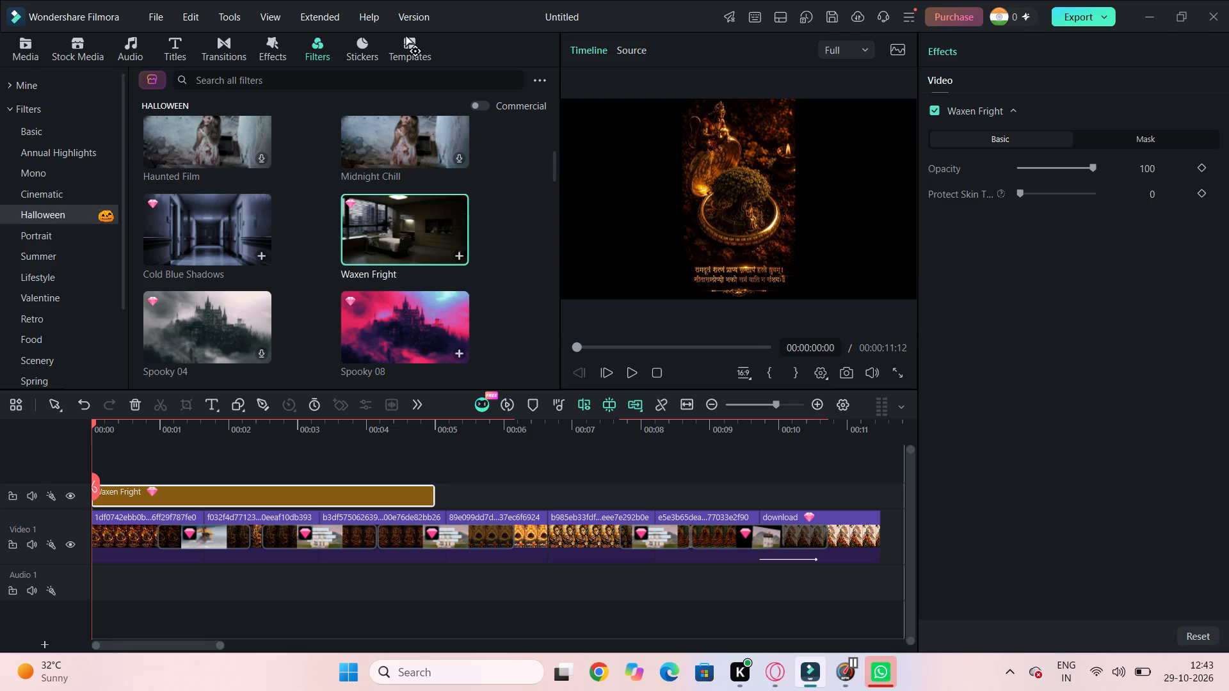
left_click(643, 51)
left_click(229, 47)
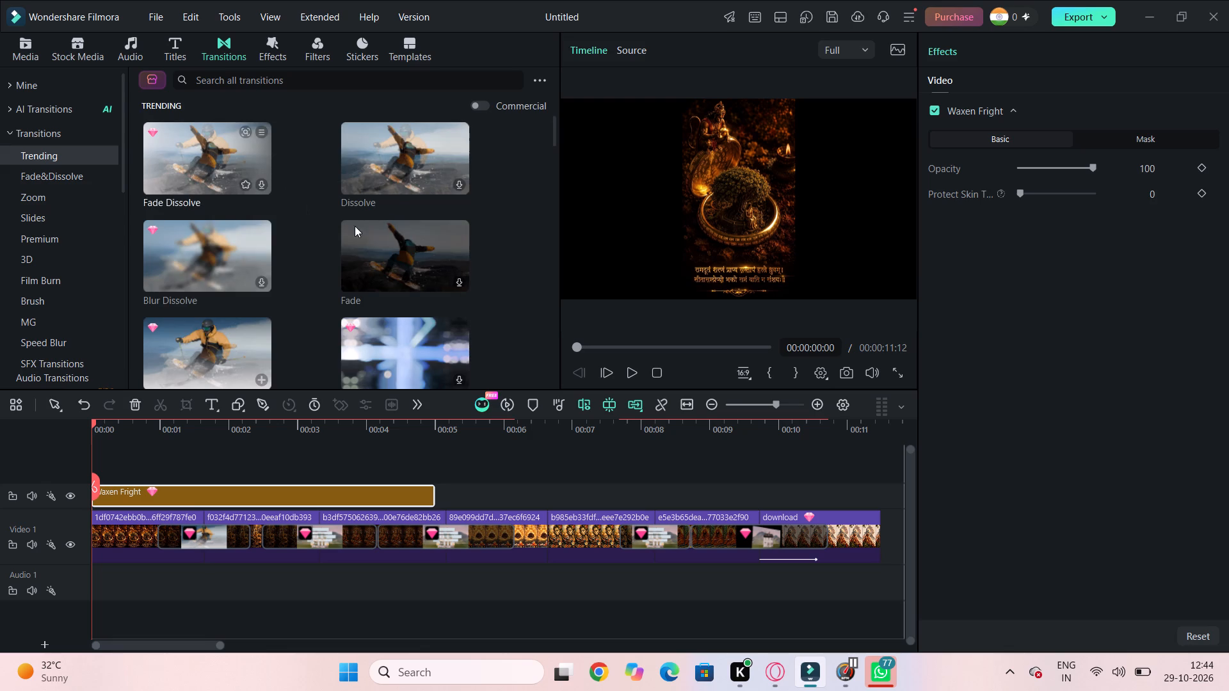
double_click(555, 384)
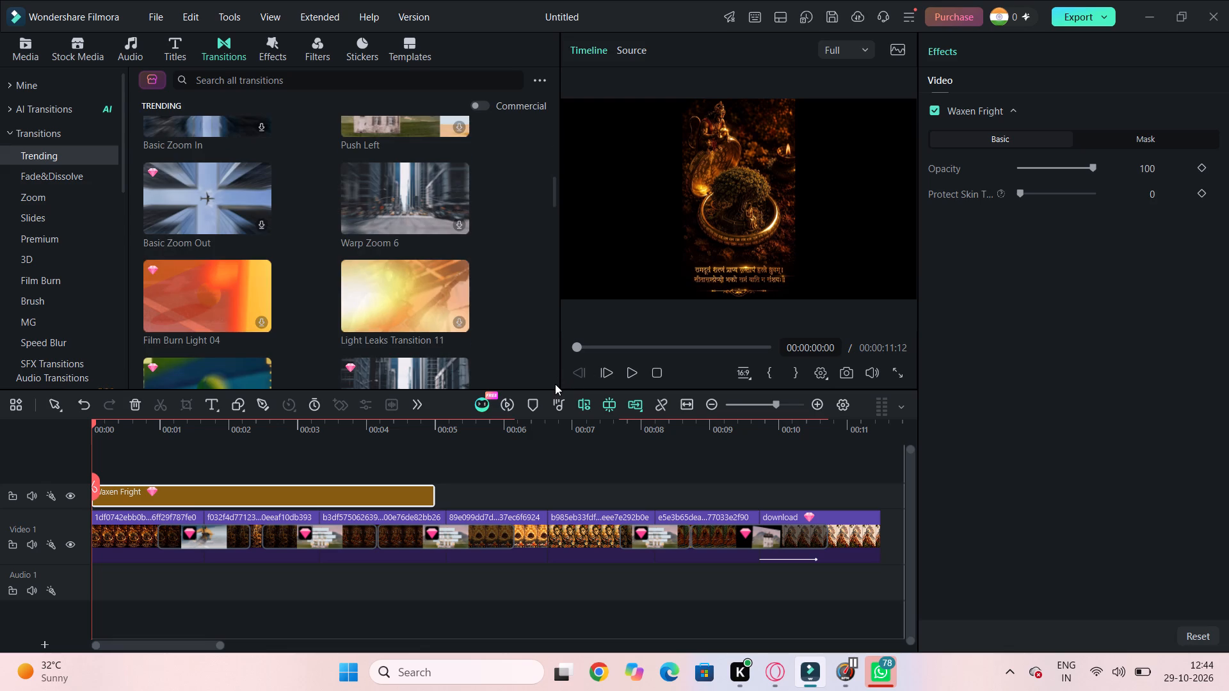
left_click(221, 191)
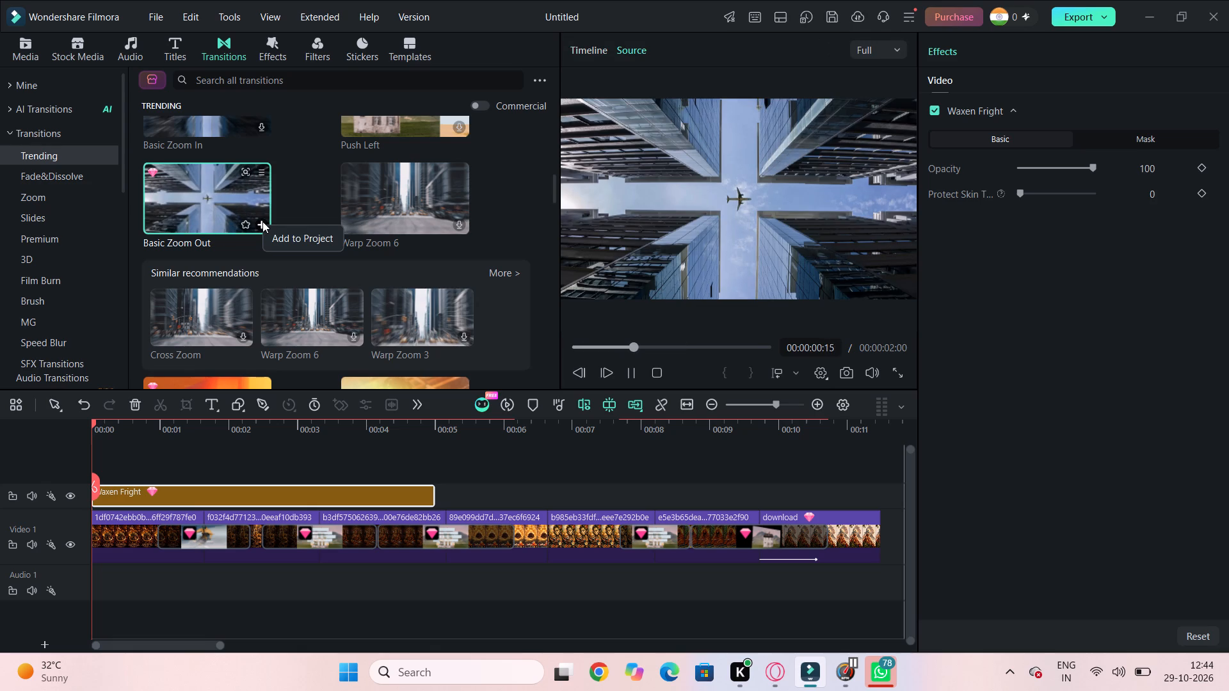
left_click(262, 221)
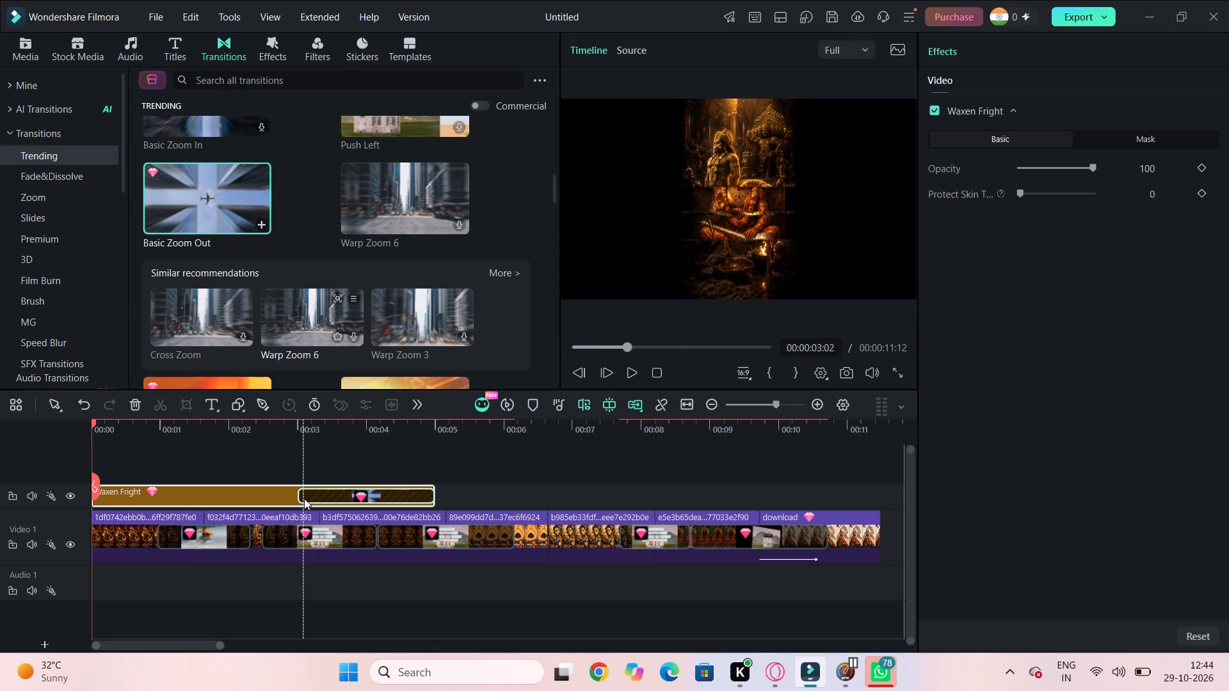
Extend the Basic Zoom Out transition back to the start of the Waxen Fright clip so it lasts 5 seconds.
left_click_drag(300, 496, 93, 486)
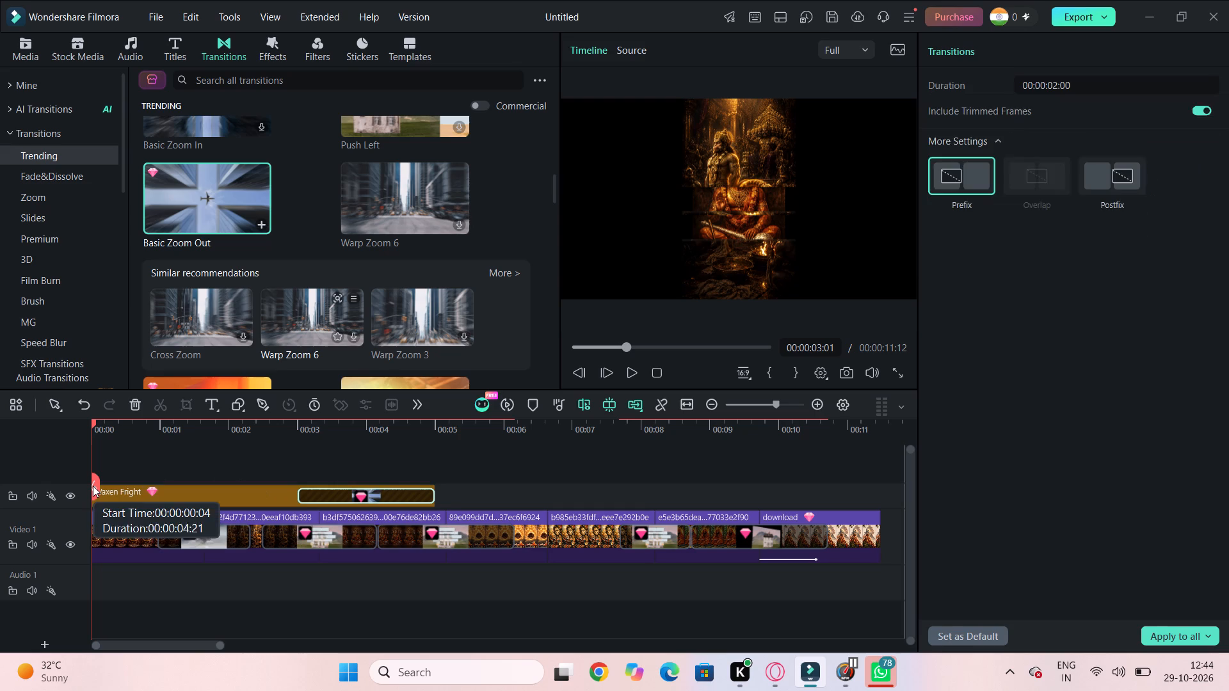
left_click_drag(93, 486, 84, 492)
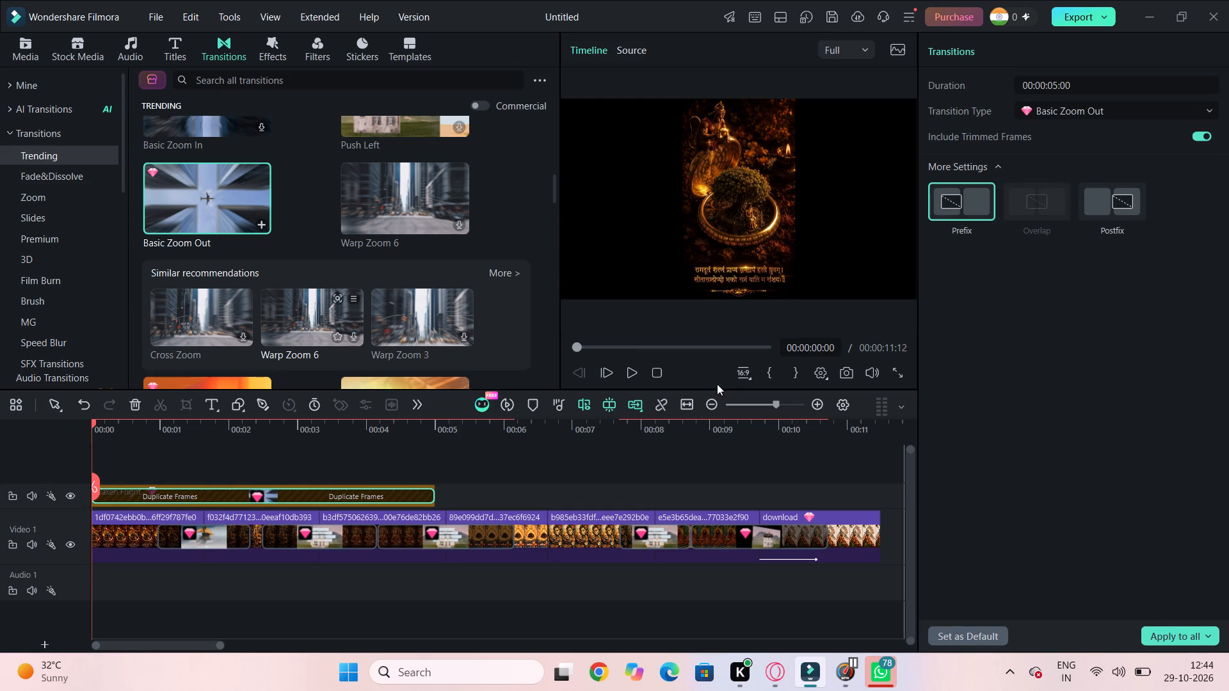
Play the slideshow from the start to review the filter and transition.
left_click(630, 371)
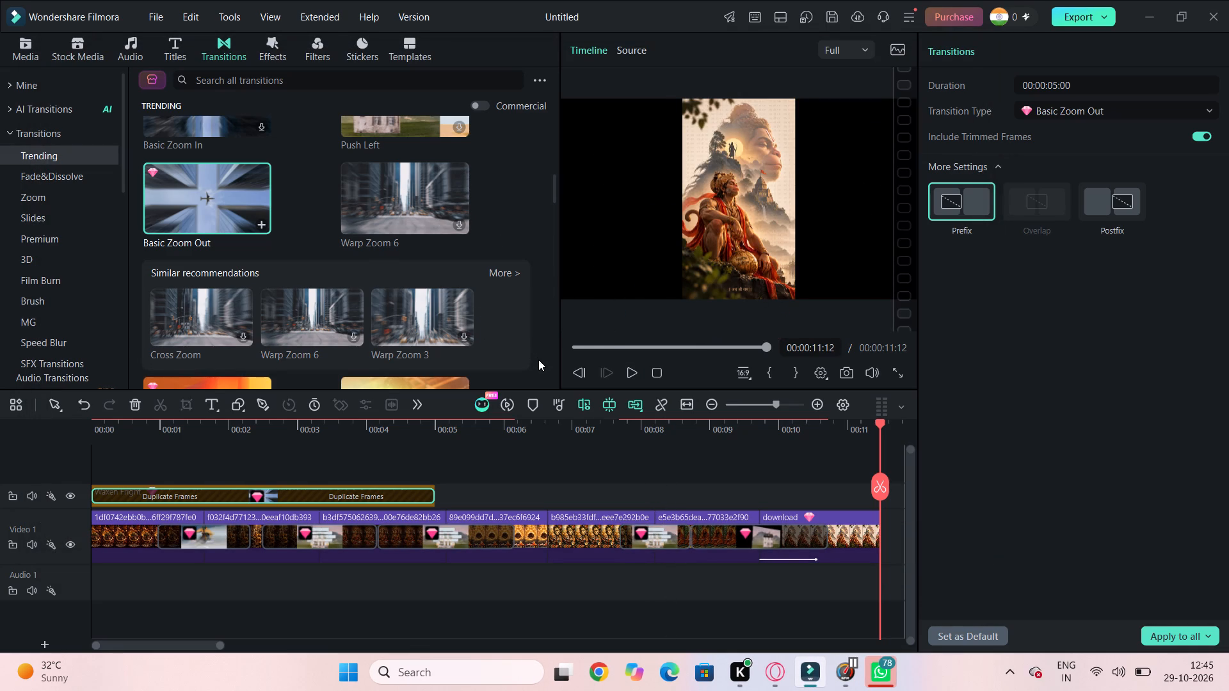
Add the VFX AI transition White Rose Transition after the first Video 1 clip and request its generation.
left_click(555, 358)
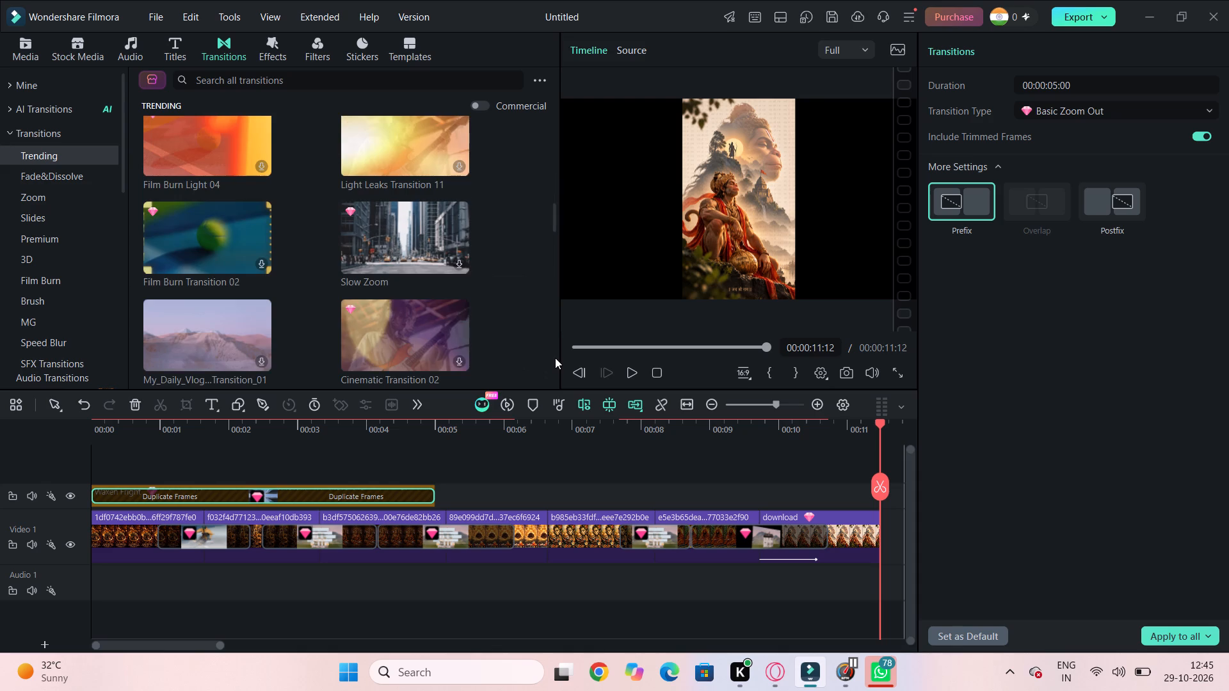
left_click(52, 107)
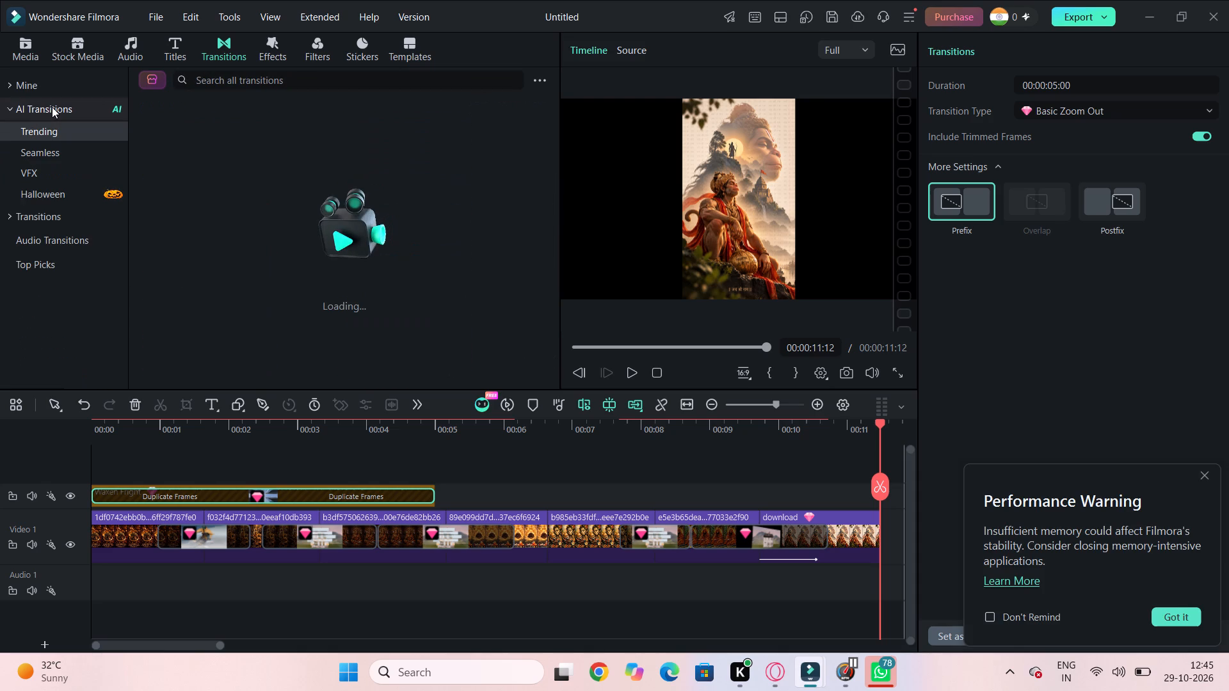
left_click(55, 166)
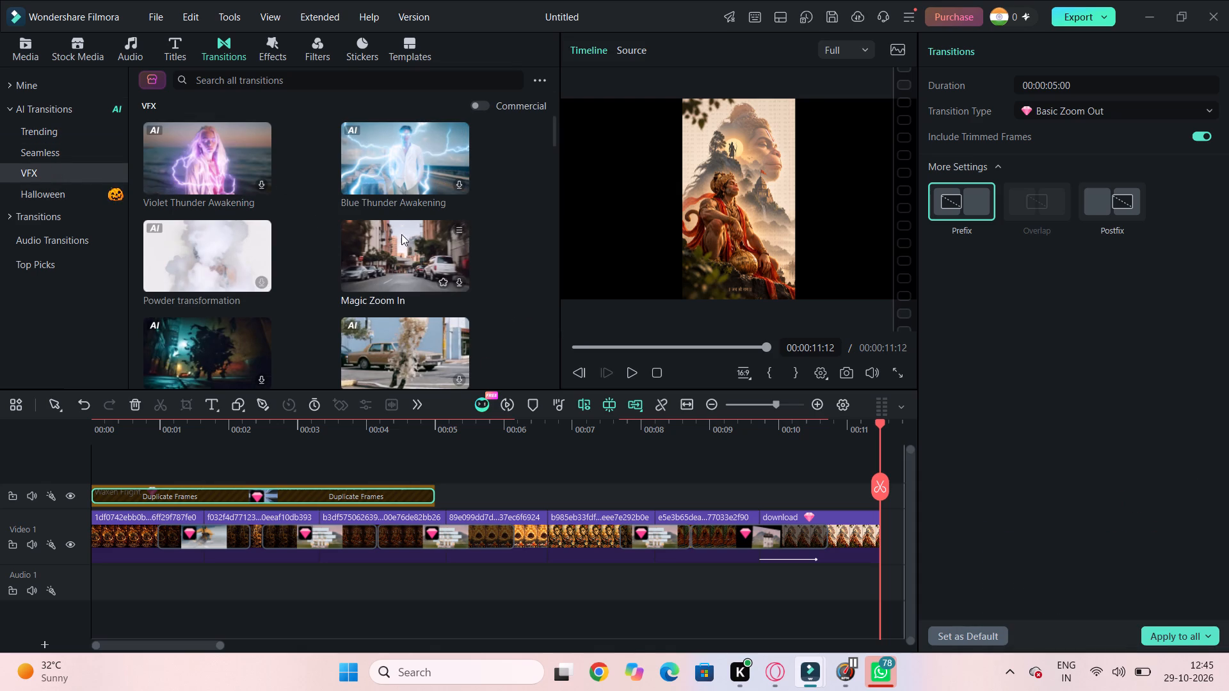
left_click(419, 351)
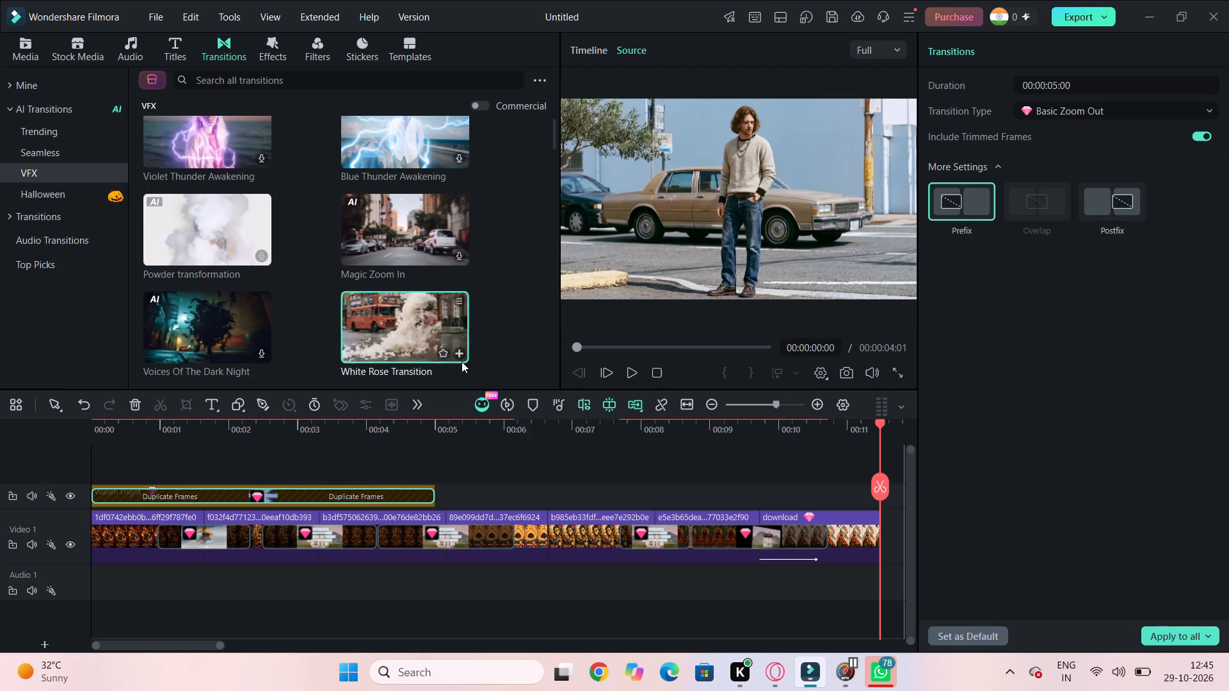
left_click(462, 361)
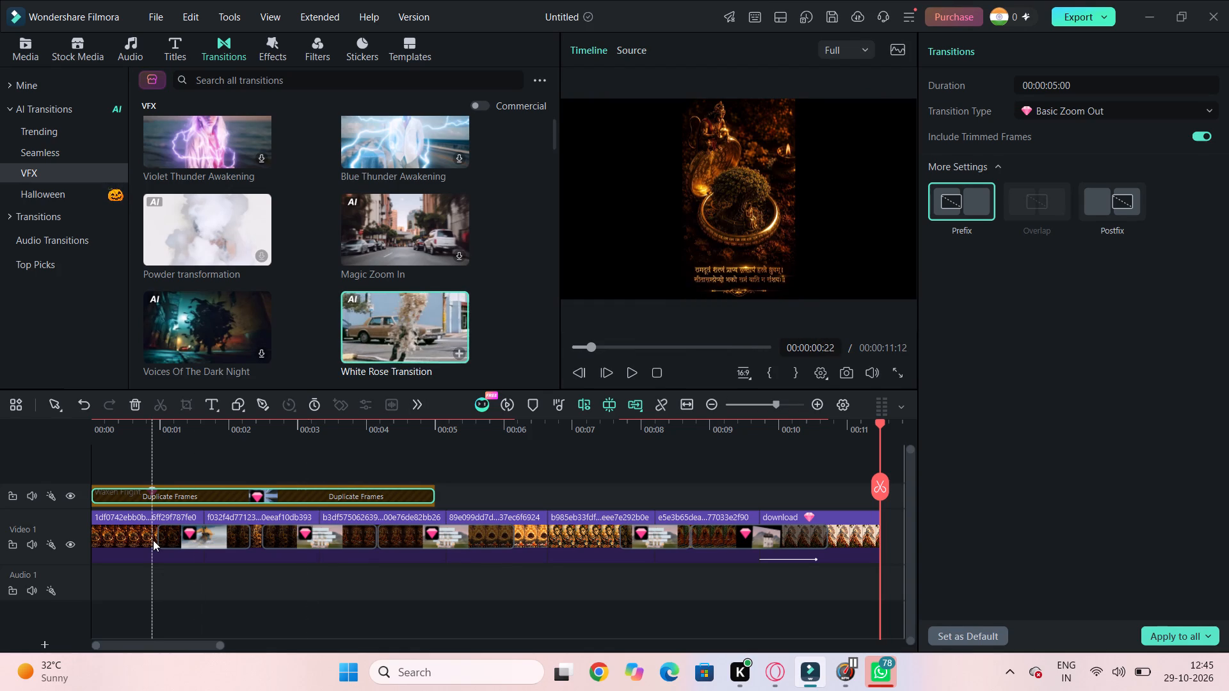
left_click(153, 540)
left_click(143, 534)
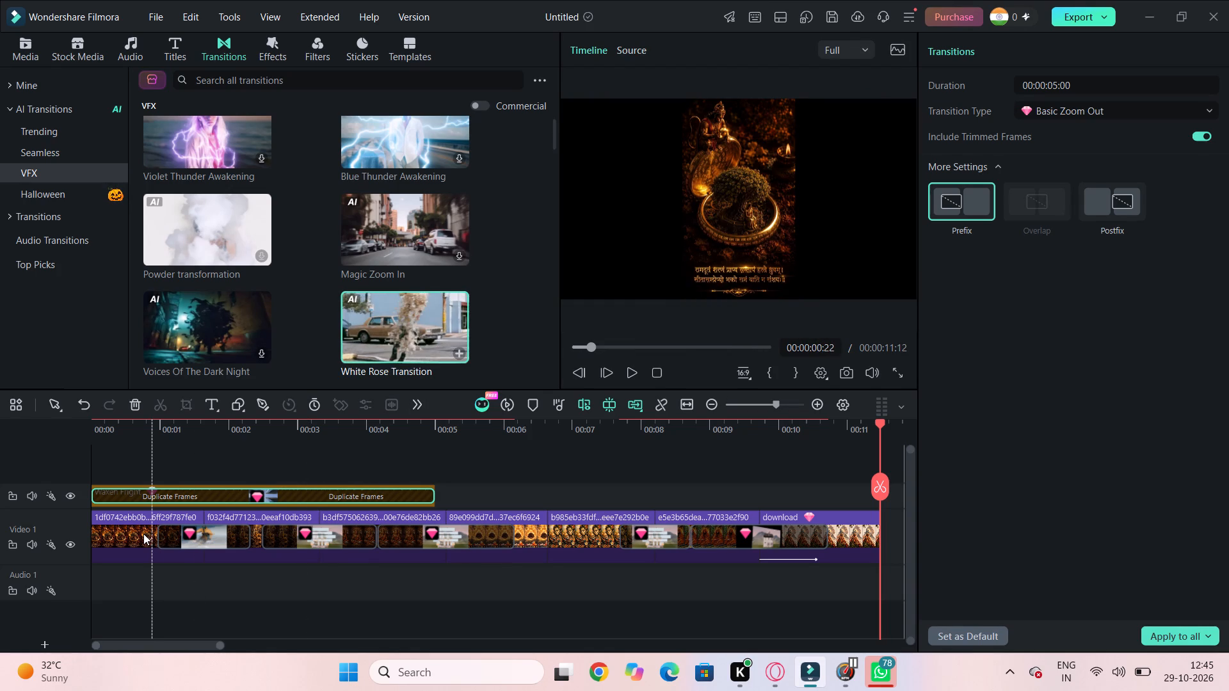
left_click(136, 527)
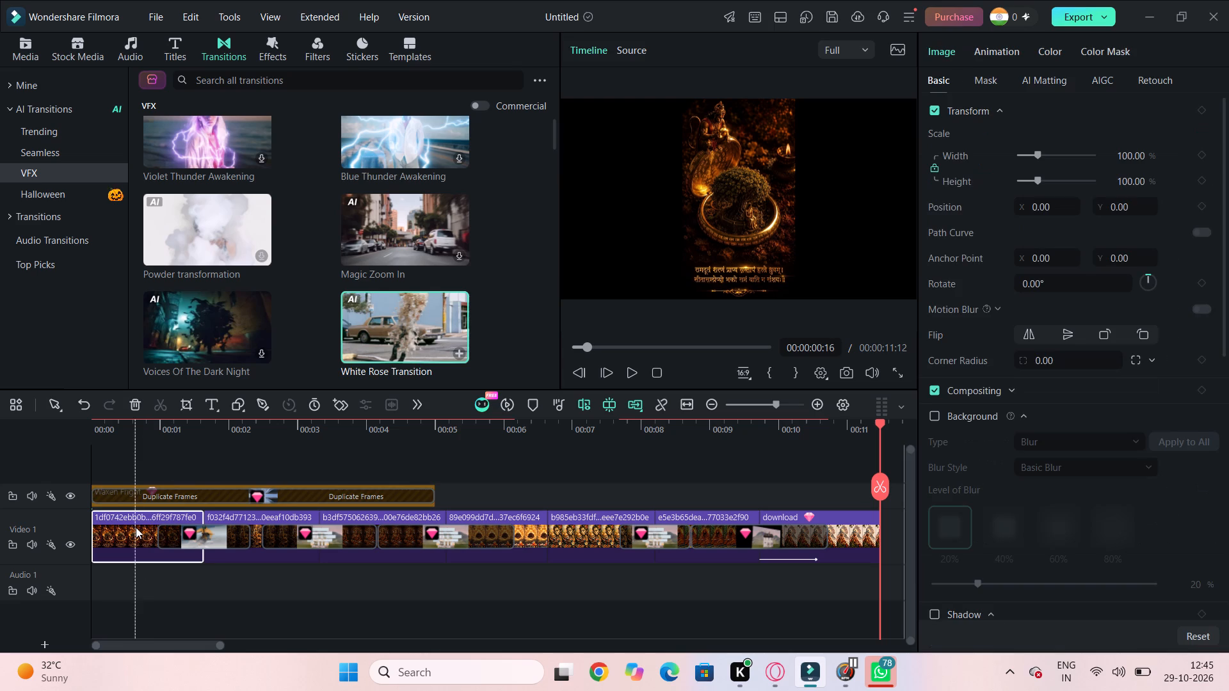
left_click(460, 351)
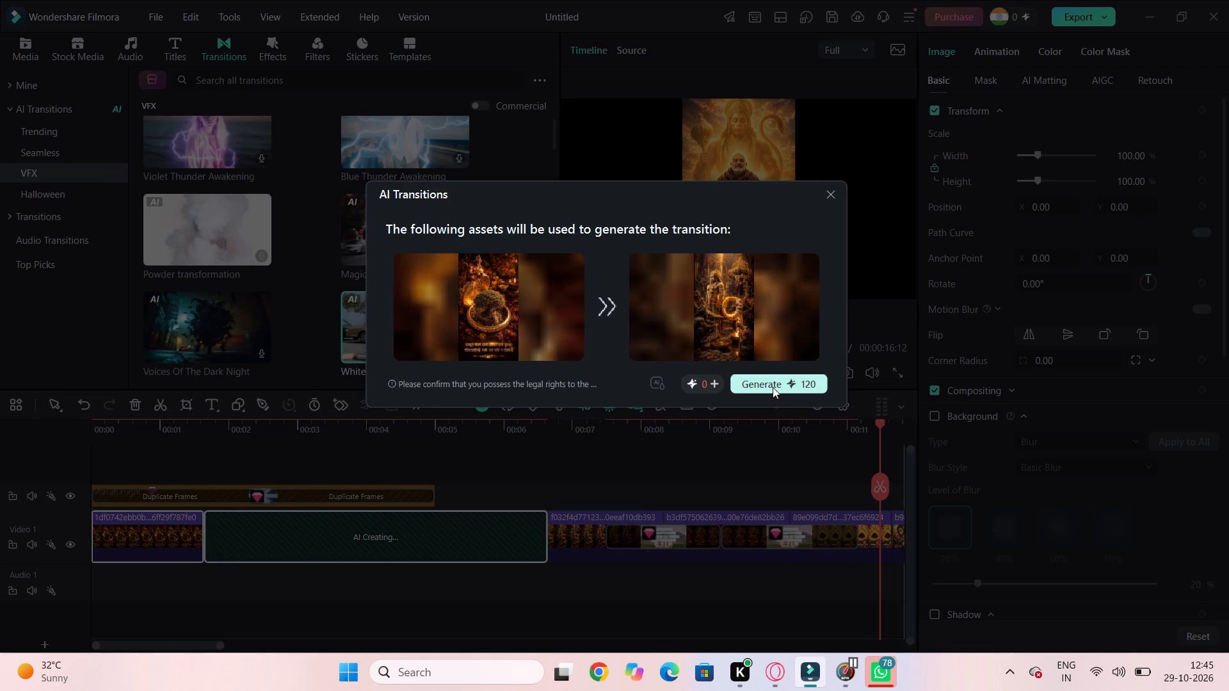
left_click(747, 381)
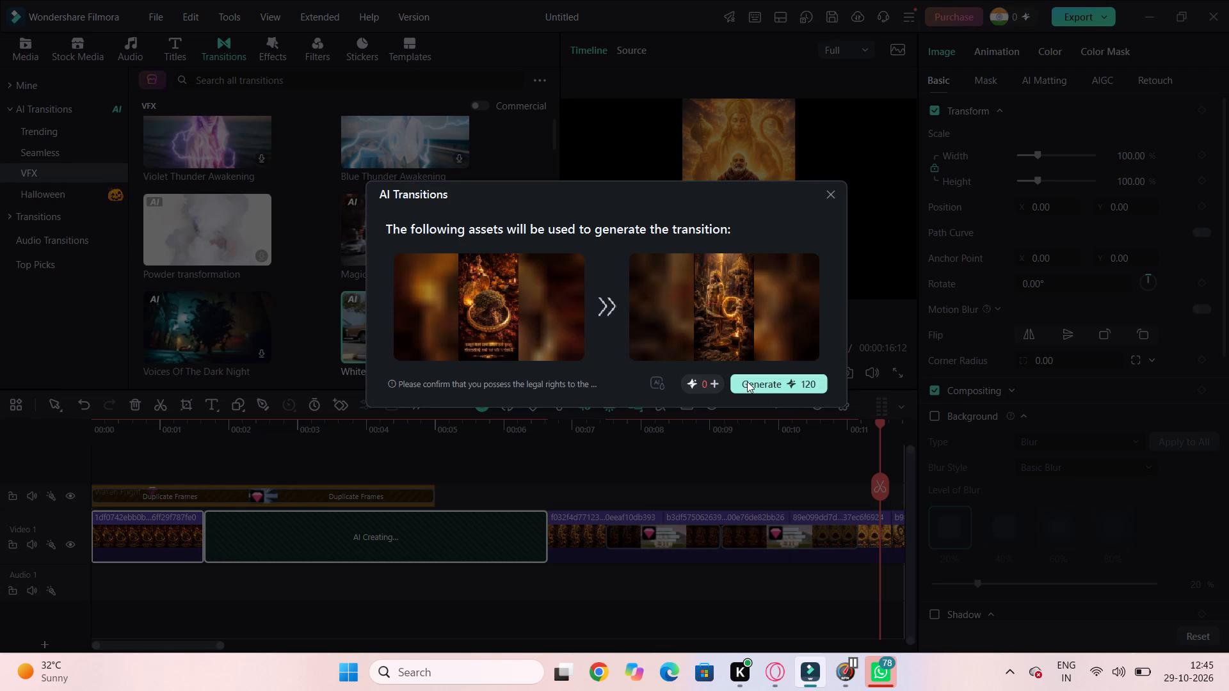
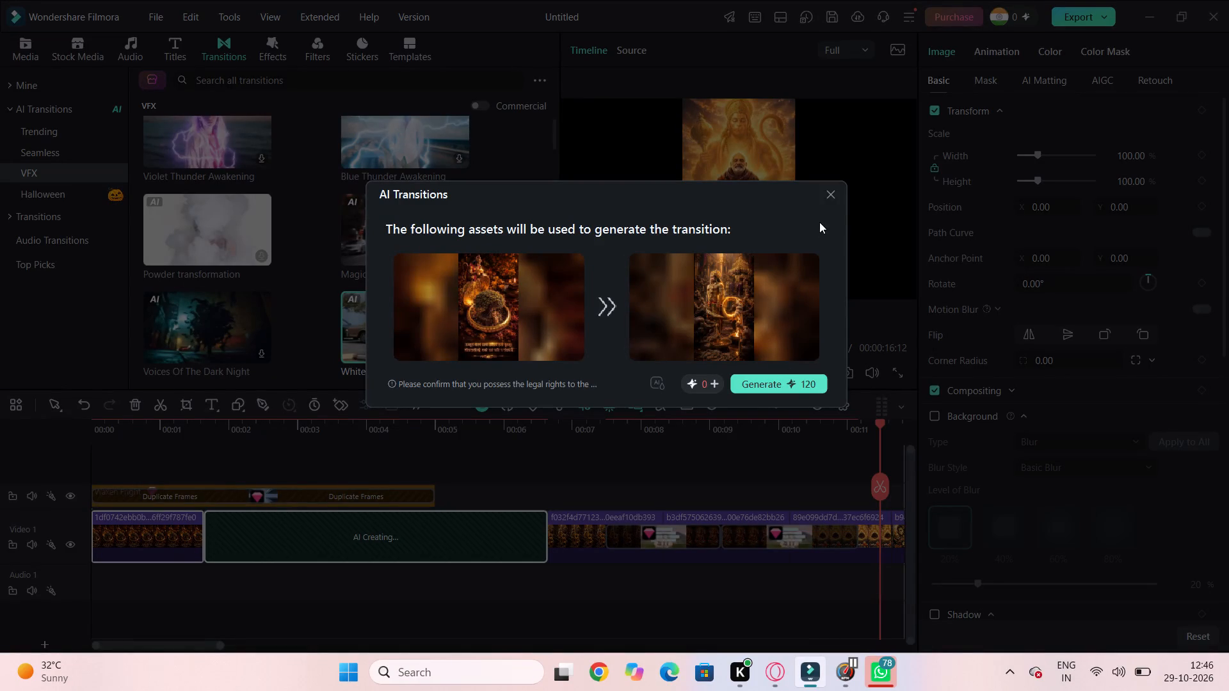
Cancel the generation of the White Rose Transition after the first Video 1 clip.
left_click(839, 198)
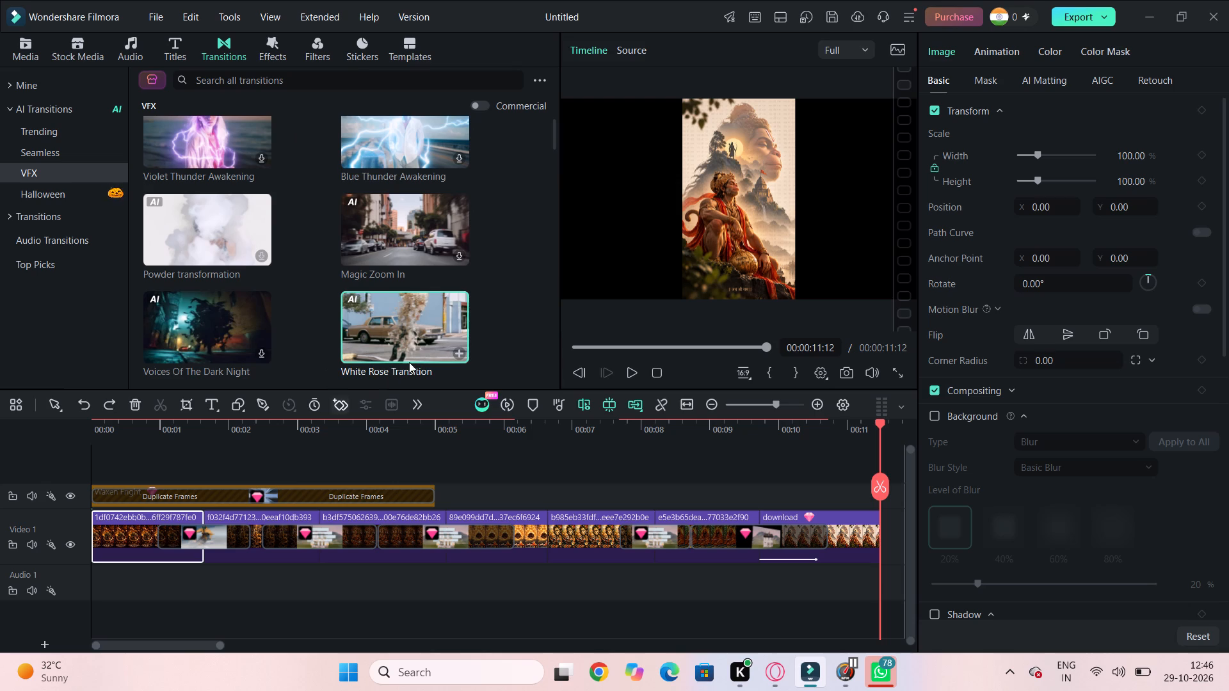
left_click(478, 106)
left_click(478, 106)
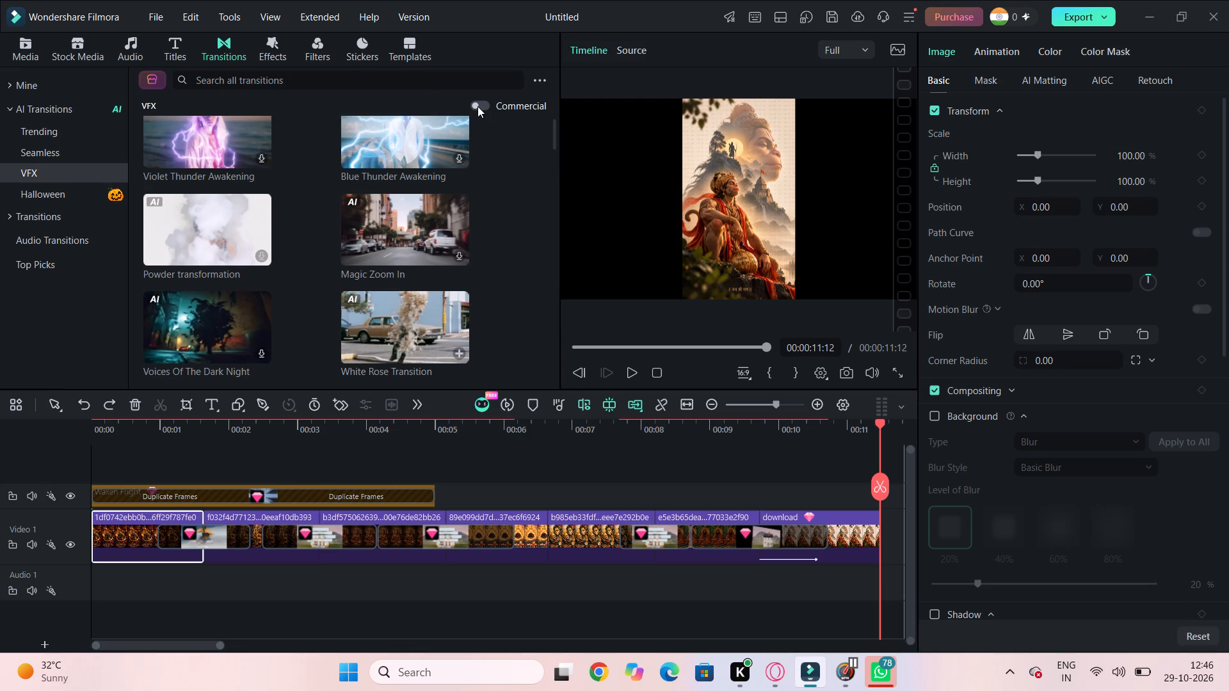
Play the slideshow to review its current filter and transitions.
left_click(632, 379)
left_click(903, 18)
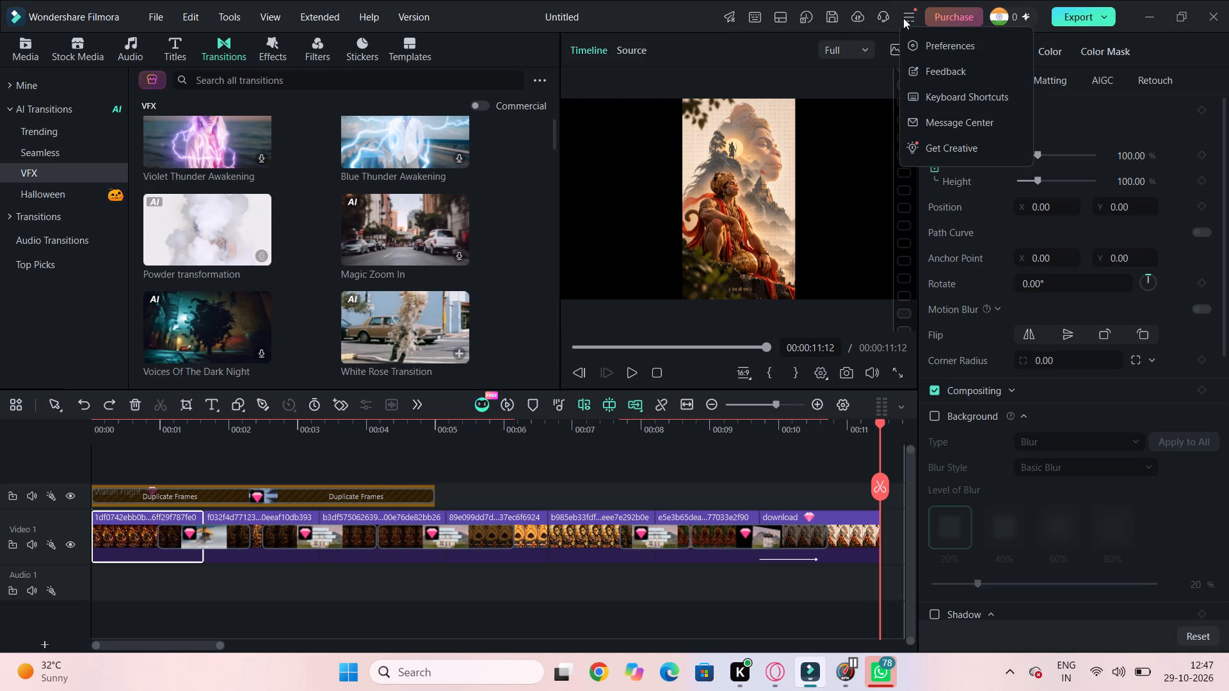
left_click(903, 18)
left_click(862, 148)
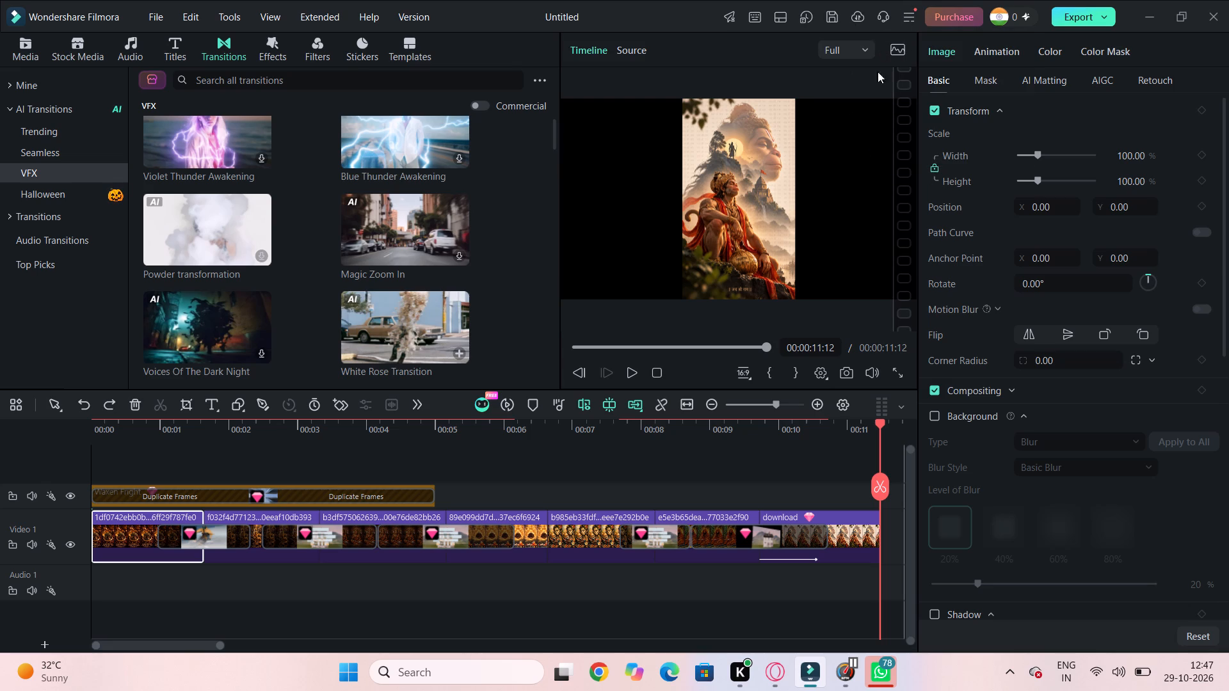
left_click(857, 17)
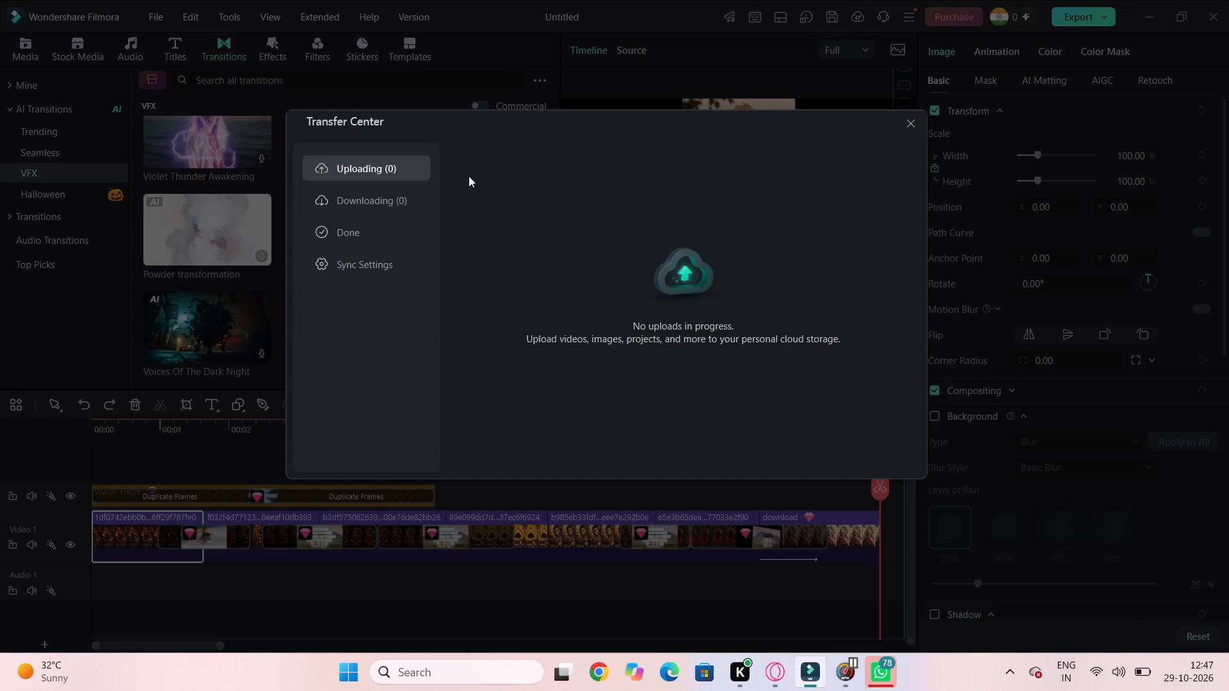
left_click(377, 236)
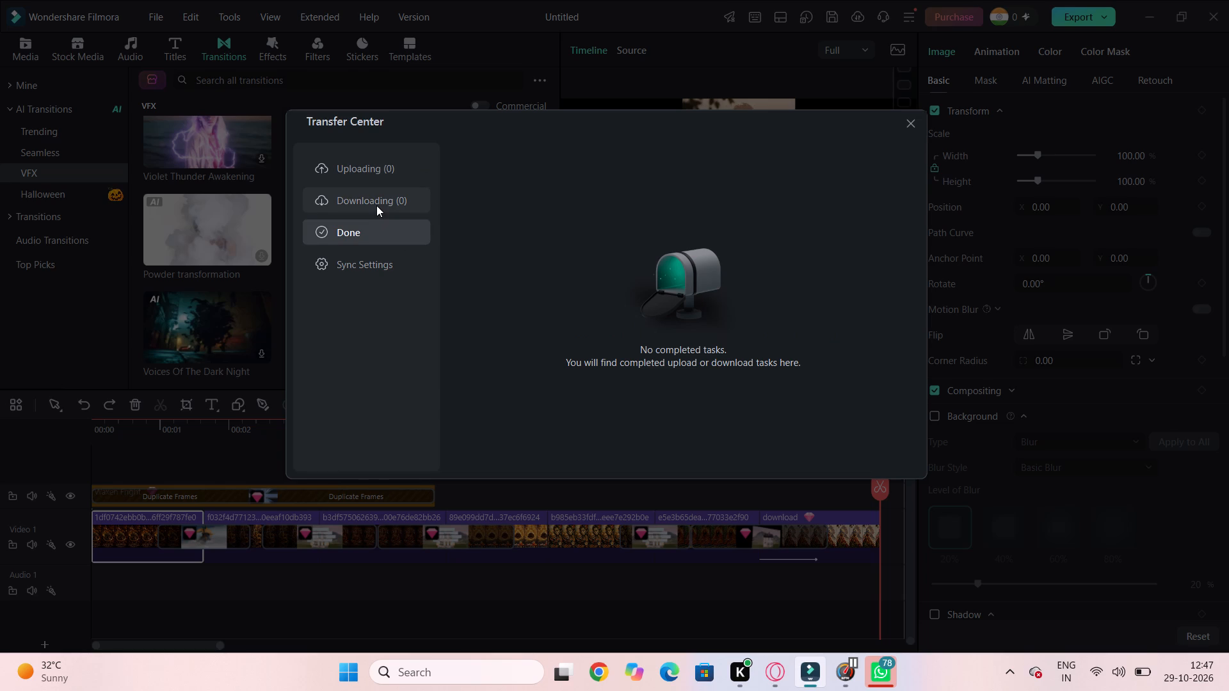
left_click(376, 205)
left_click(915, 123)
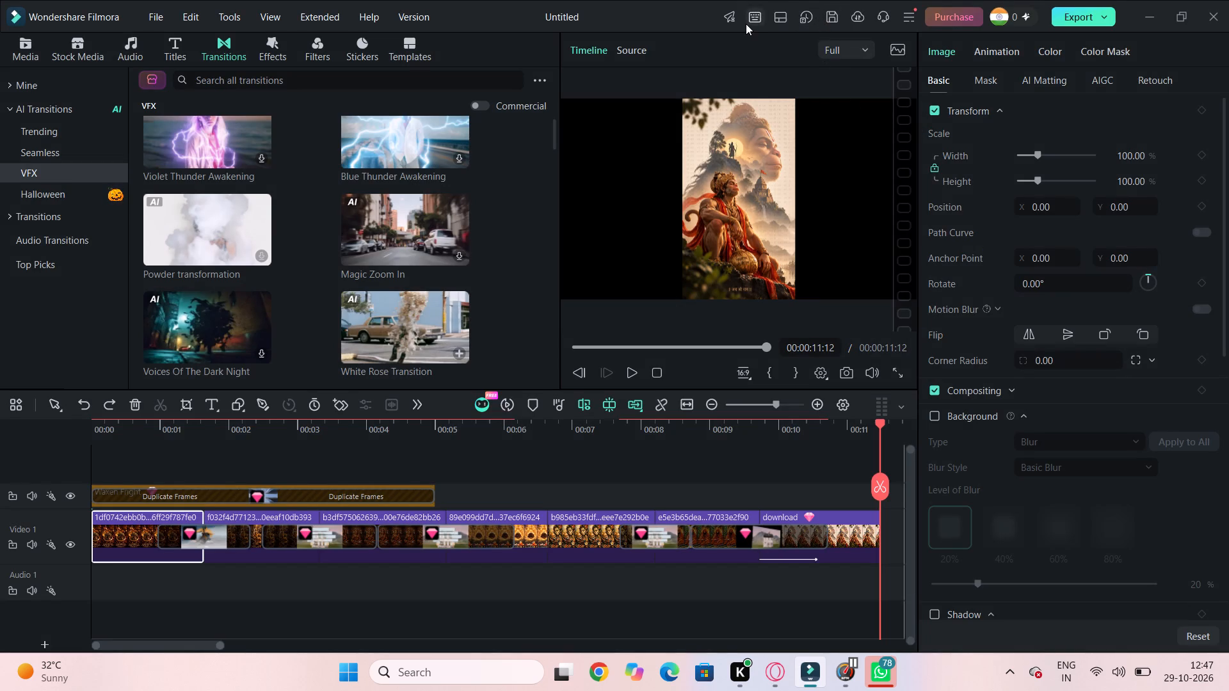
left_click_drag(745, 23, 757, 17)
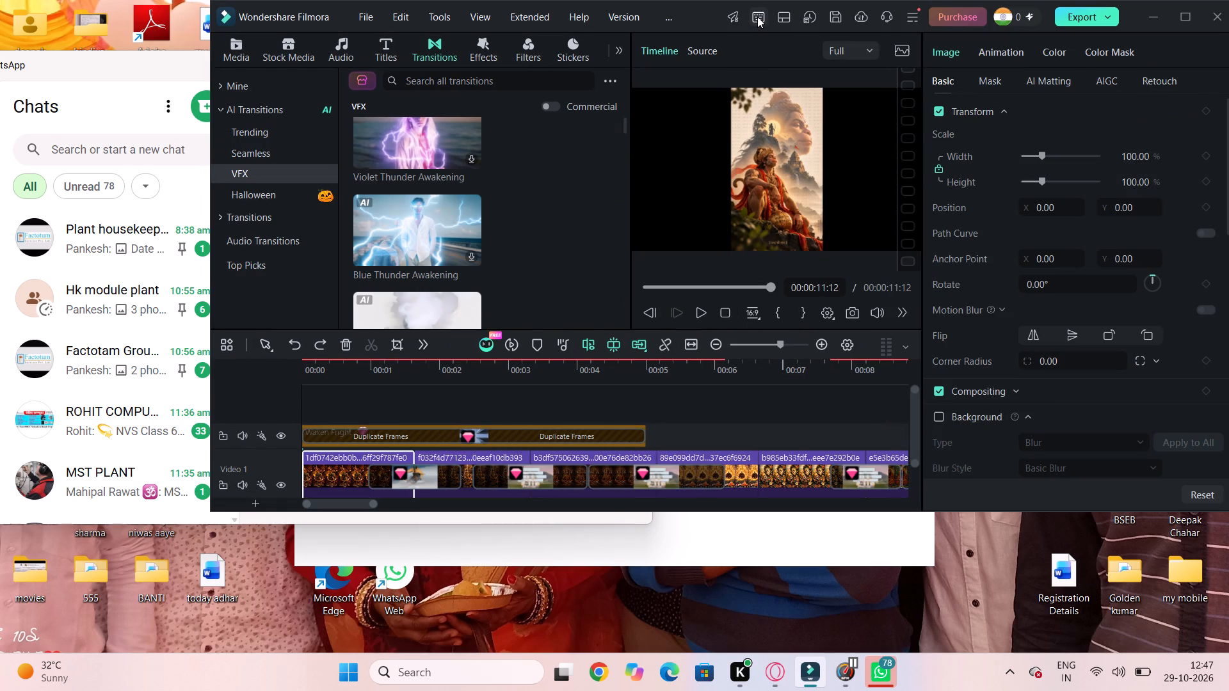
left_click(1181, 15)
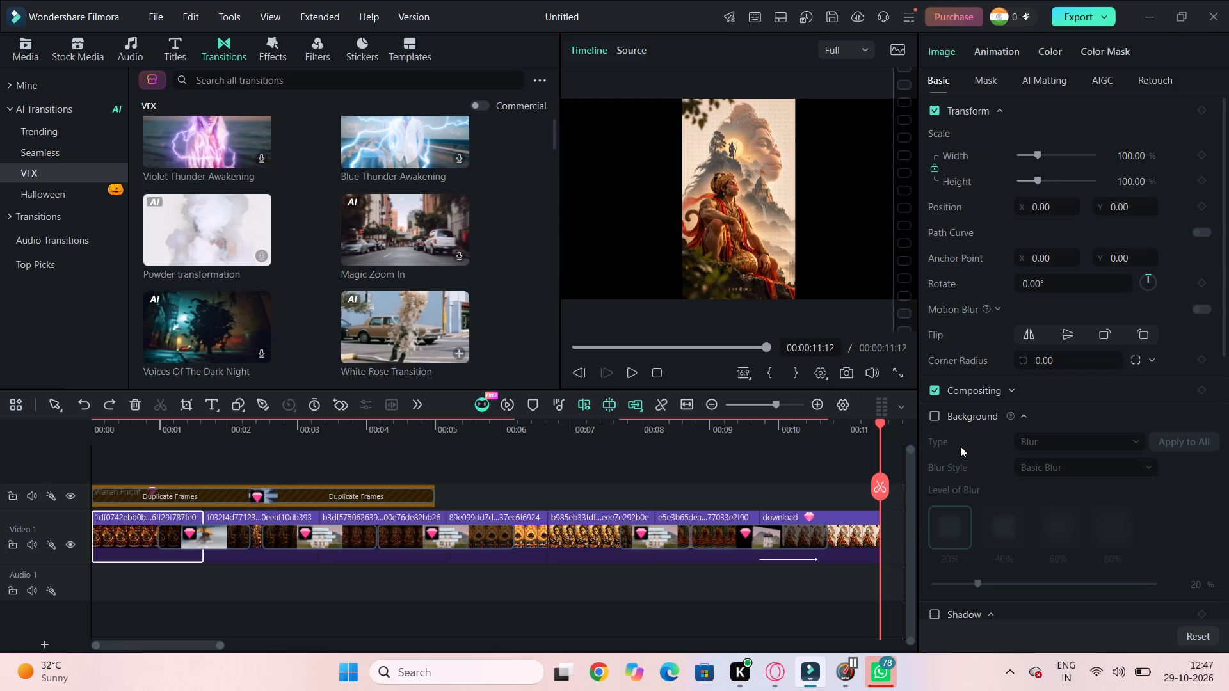
Examine the first Video 1 clip's basic image options, including Compositing, Shadow, Relight, AI Face Mosaic, AI Image Enhancer, Auto Enhance and Lens Correction.
left_click(977, 389)
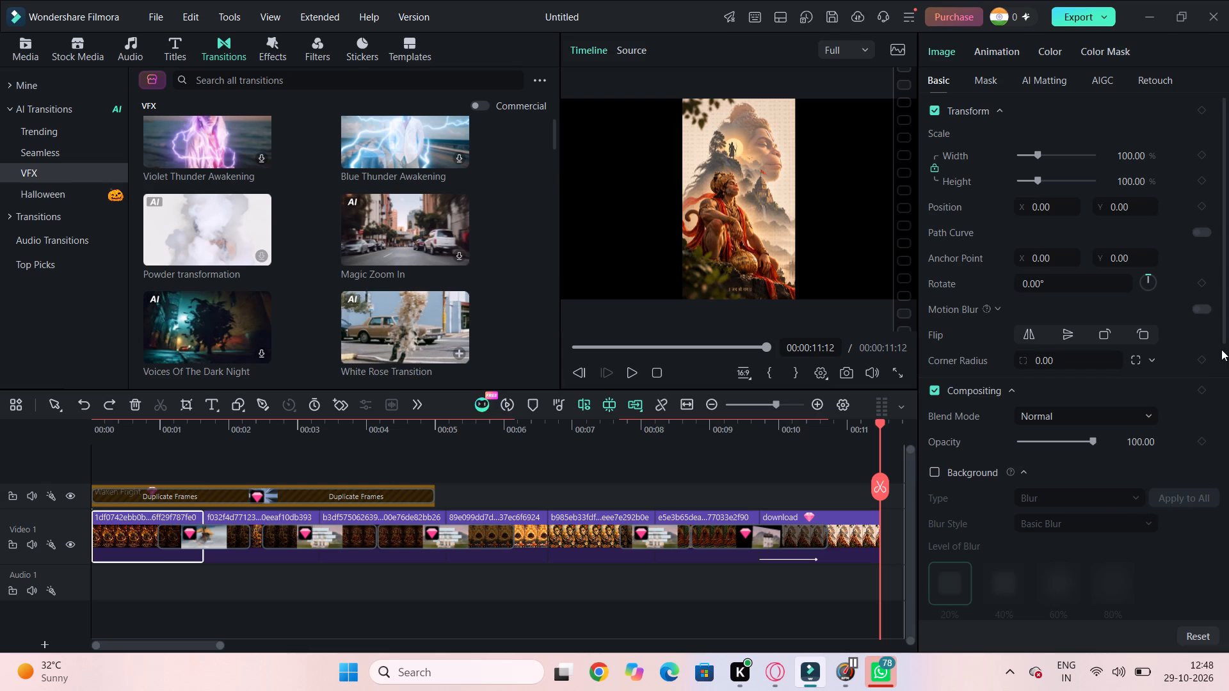
left_click_drag(1224, 337, 1192, 564)
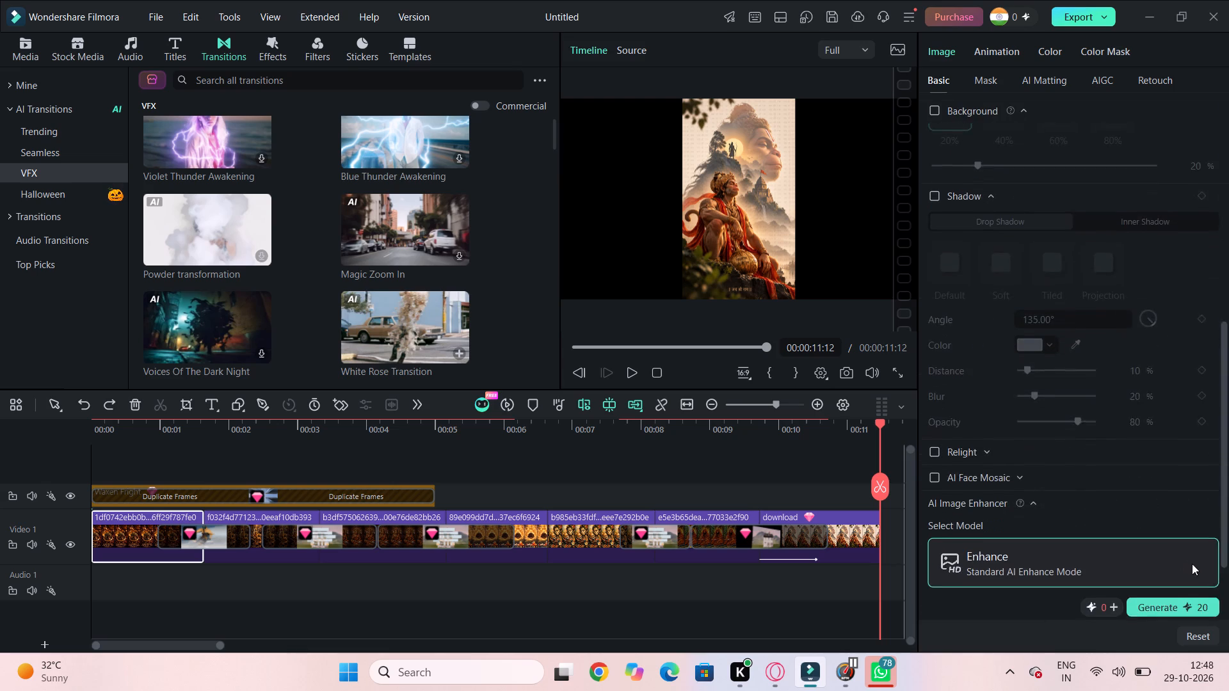
left_click_drag(1192, 564, 1210, 582)
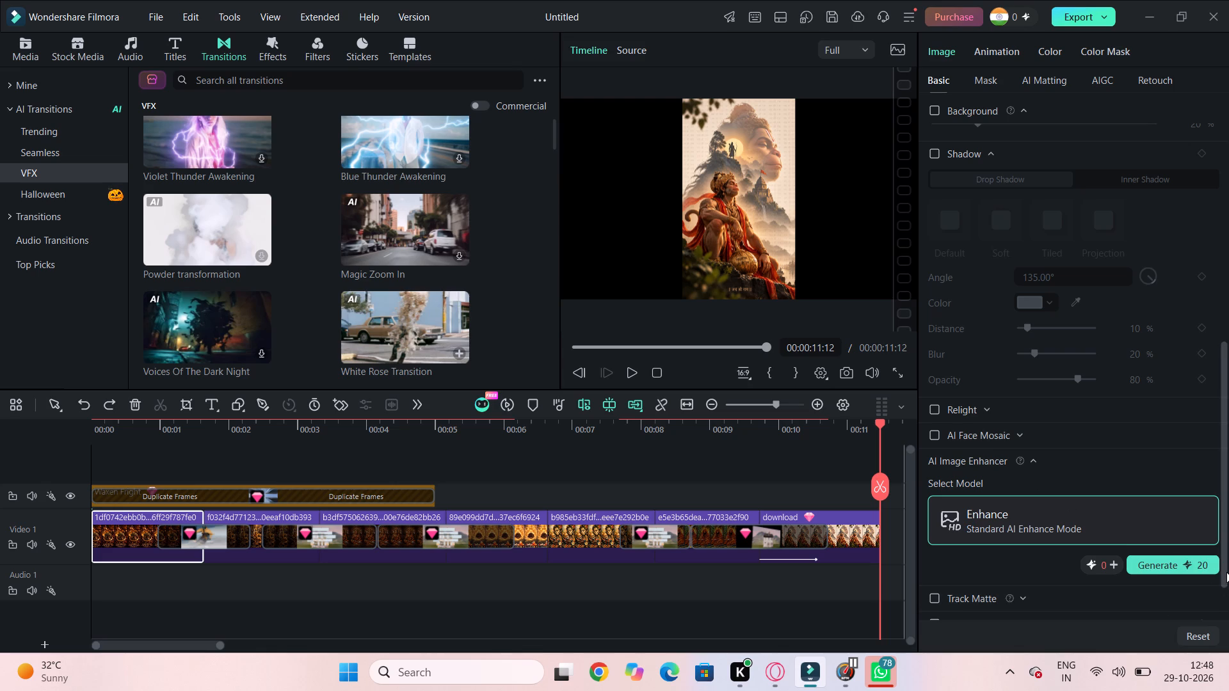
left_click_drag(1226, 572, 1218, 651)
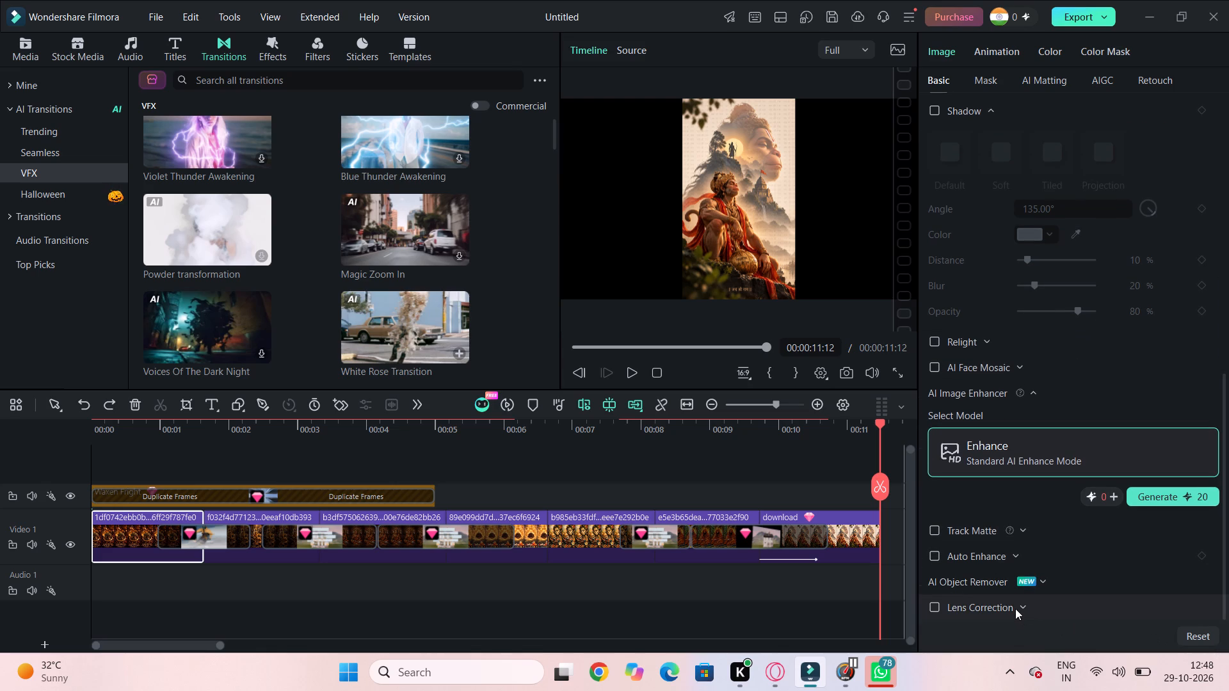
left_click(1015, 608)
left_click(1015, 608)
left_click(1013, 556)
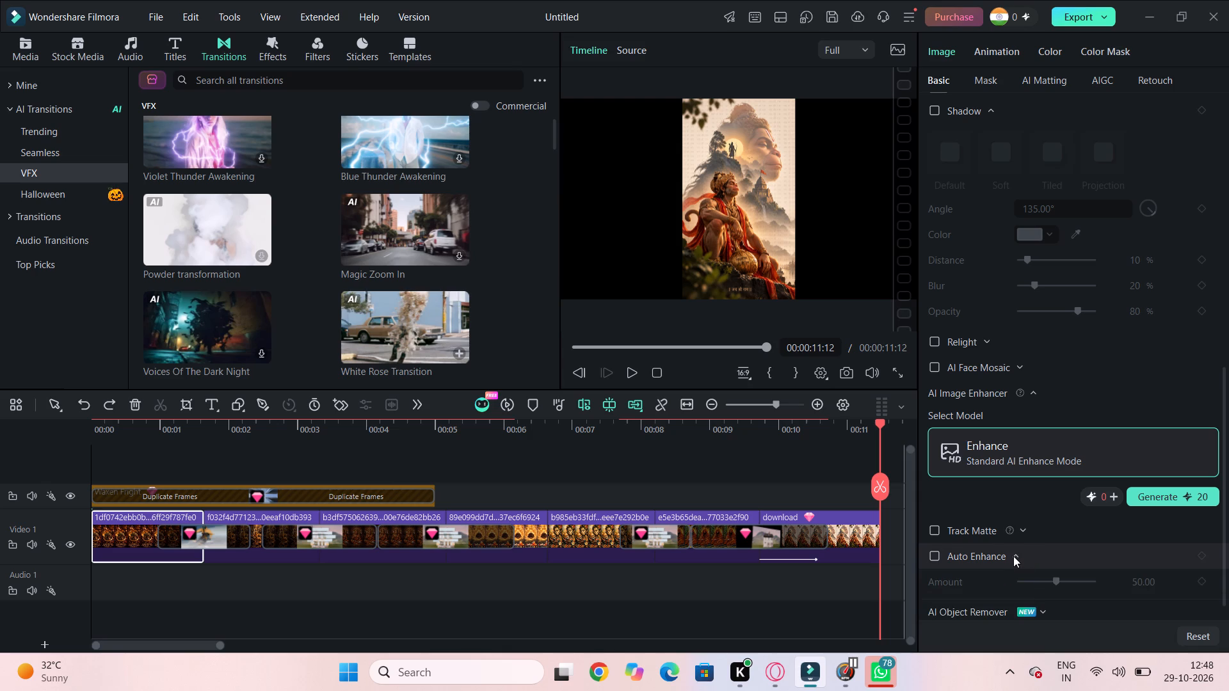
left_click(1013, 556)
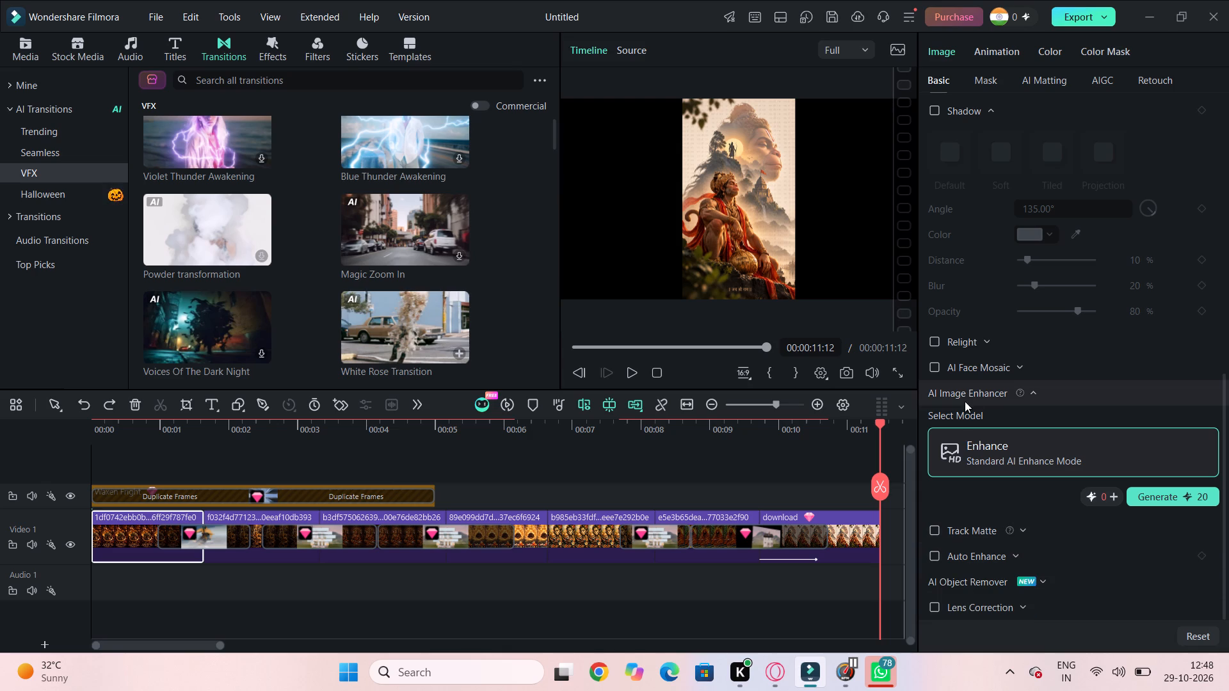
left_click(1016, 372)
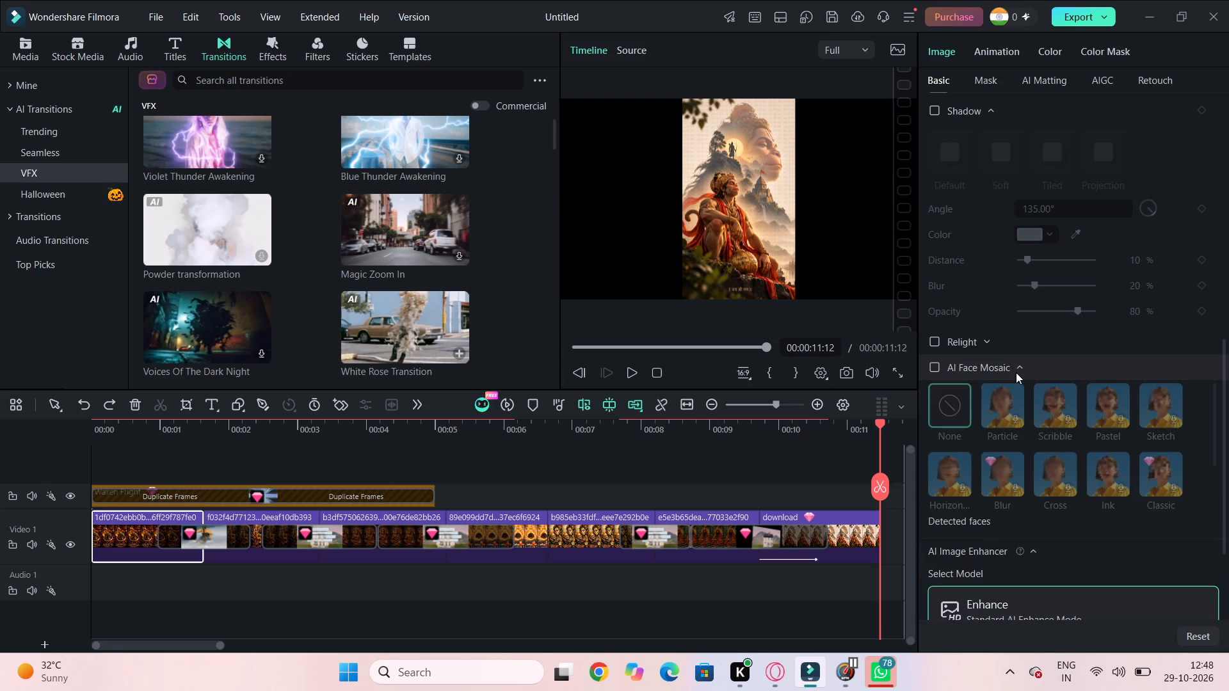
left_click(1016, 372)
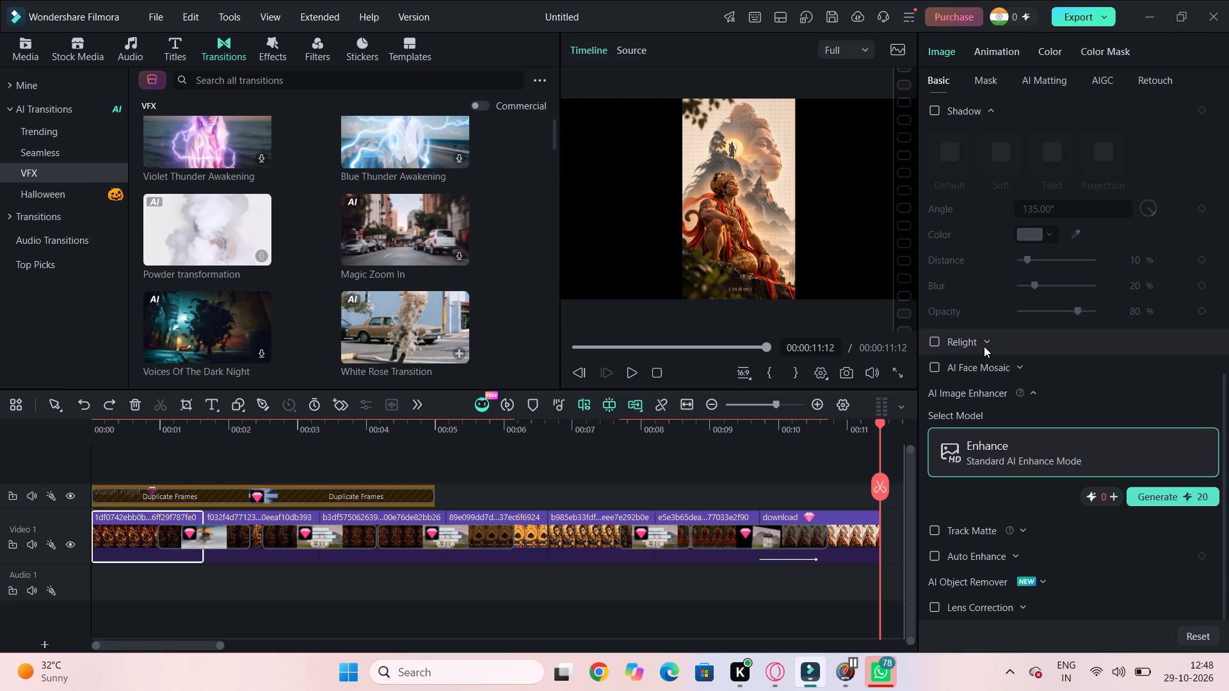
left_click(984, 346)
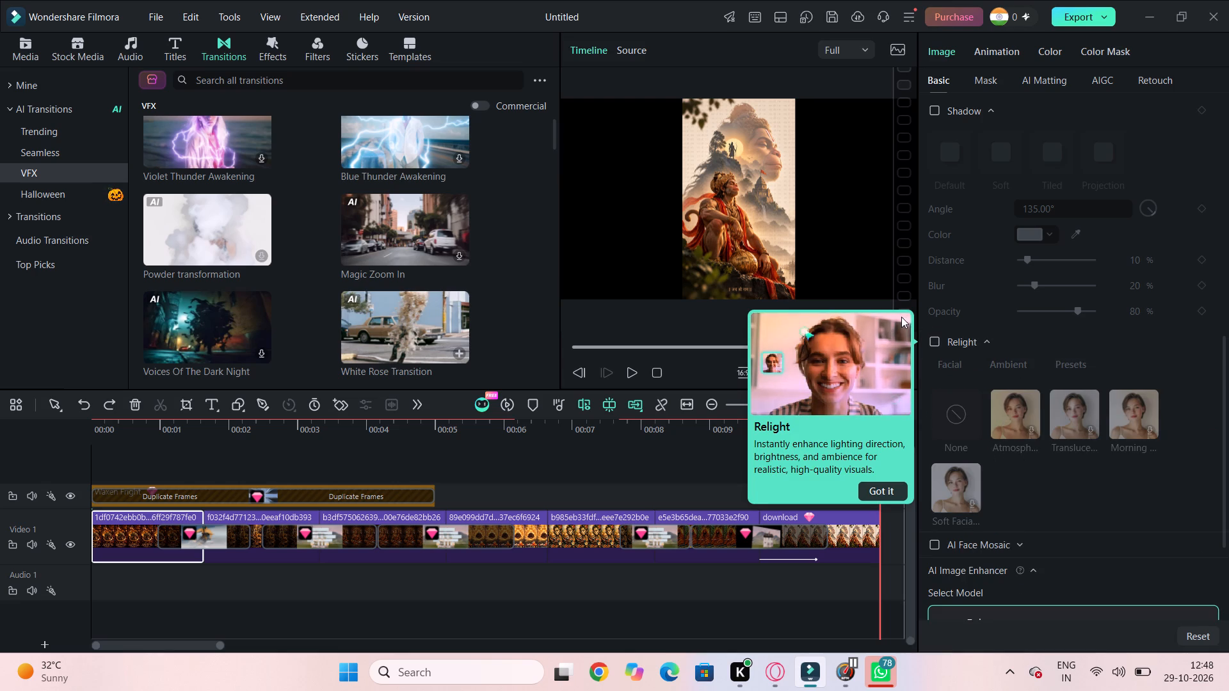
left_click(876, 497)
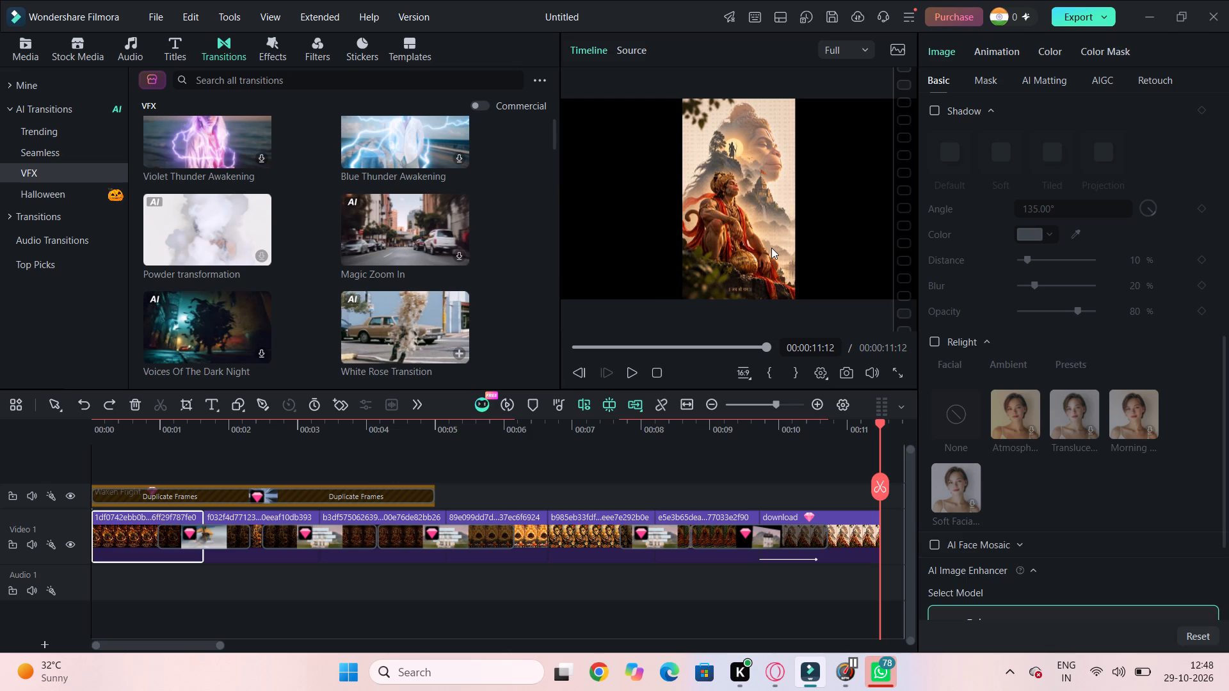
left_click(1050, 236)
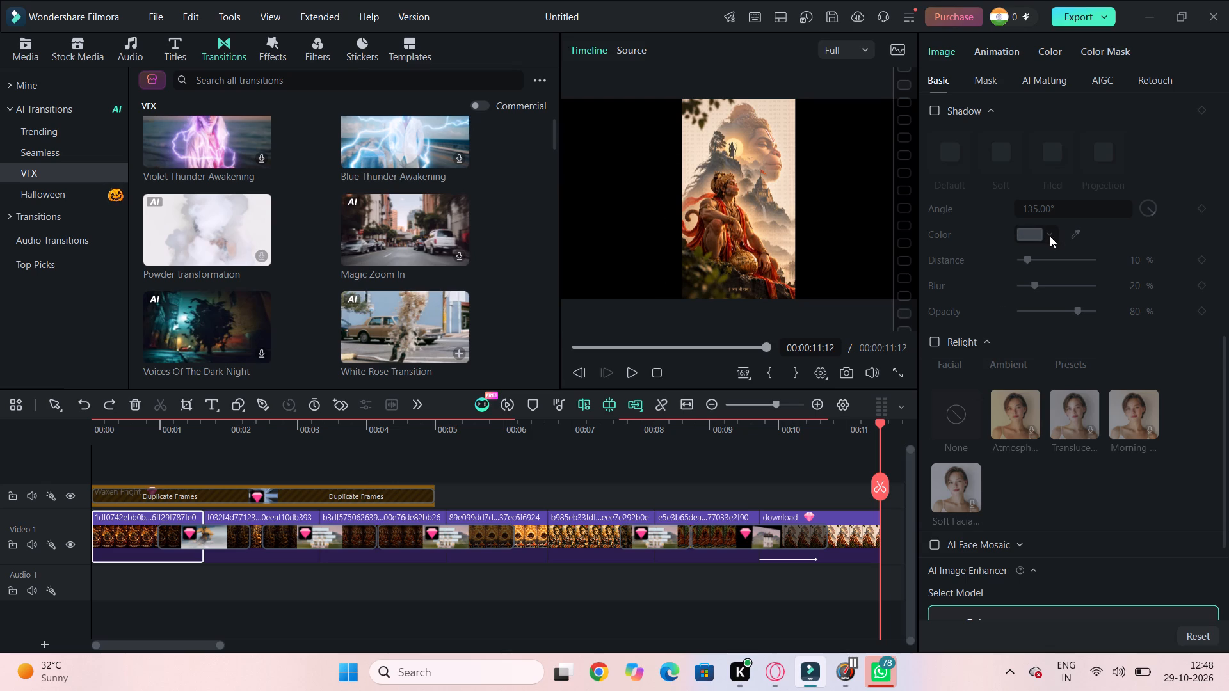
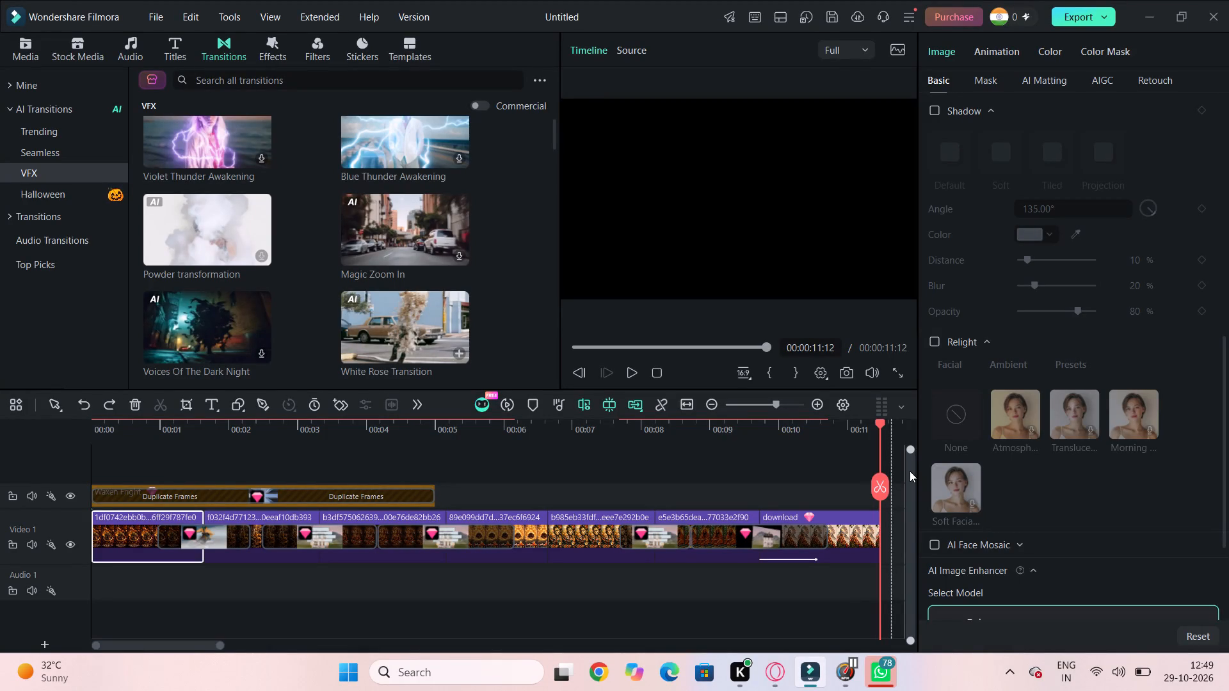
Preview the Black Flash transition from the Top Picks transitions and try to add it to the slideshow.
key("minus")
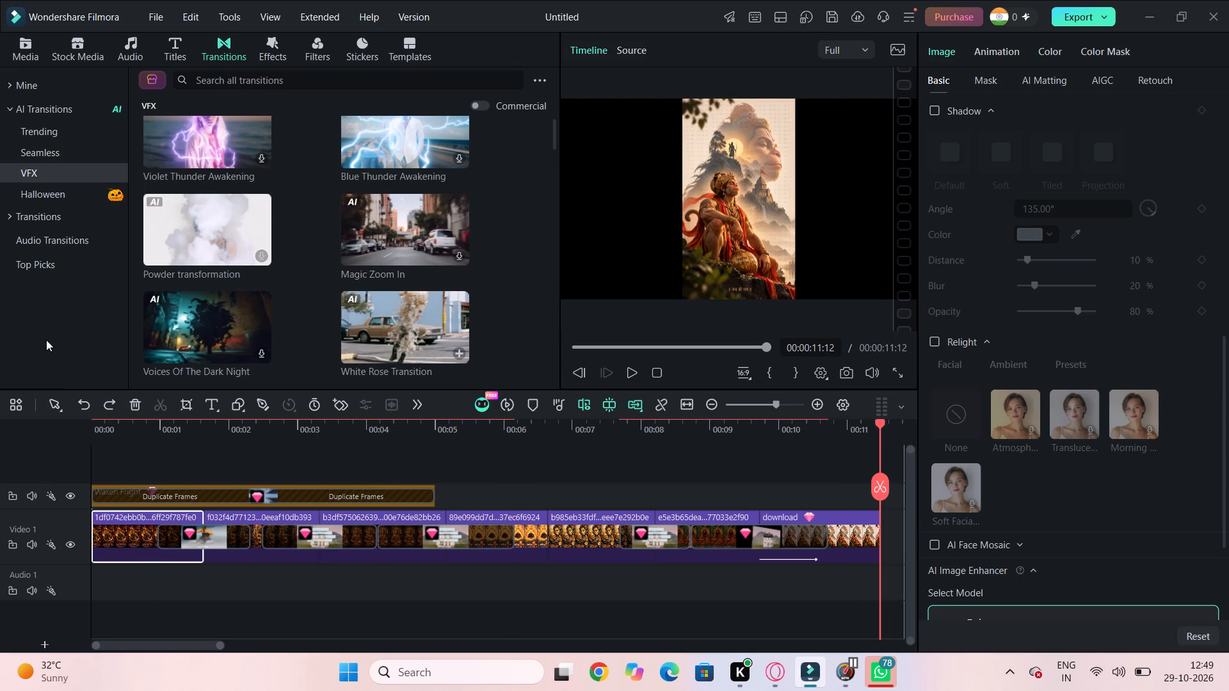
left_click(51, 267)
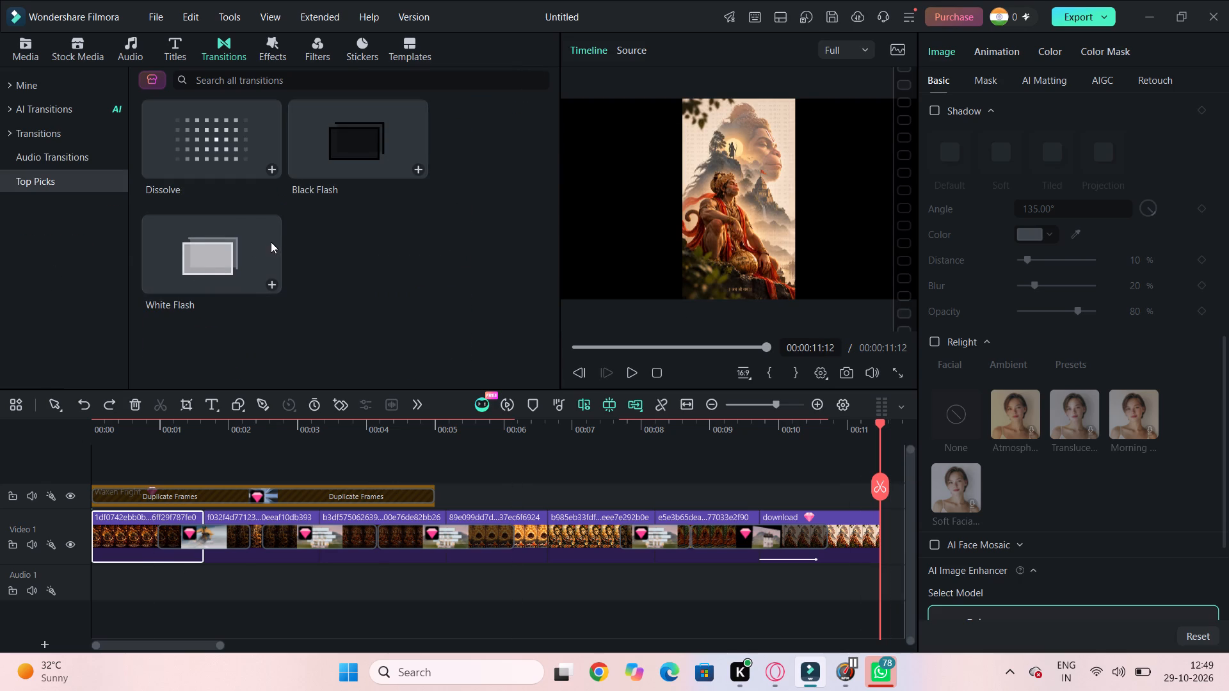
left_click(362, 131)
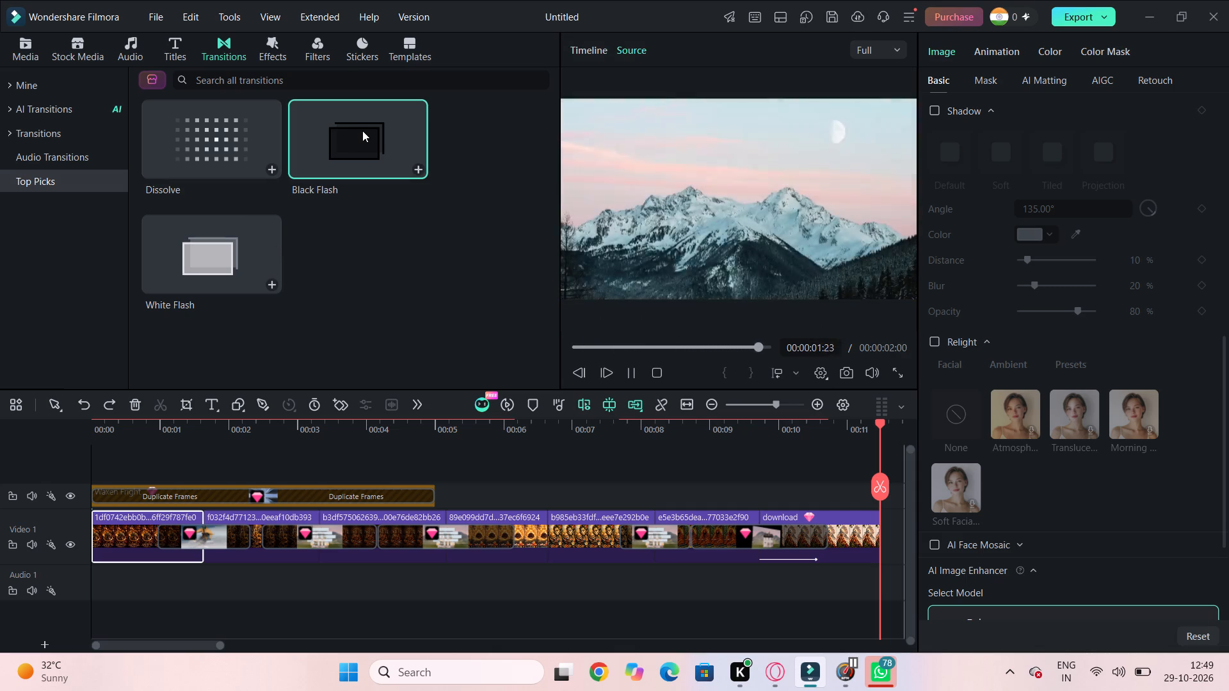
left_click(118, 577)
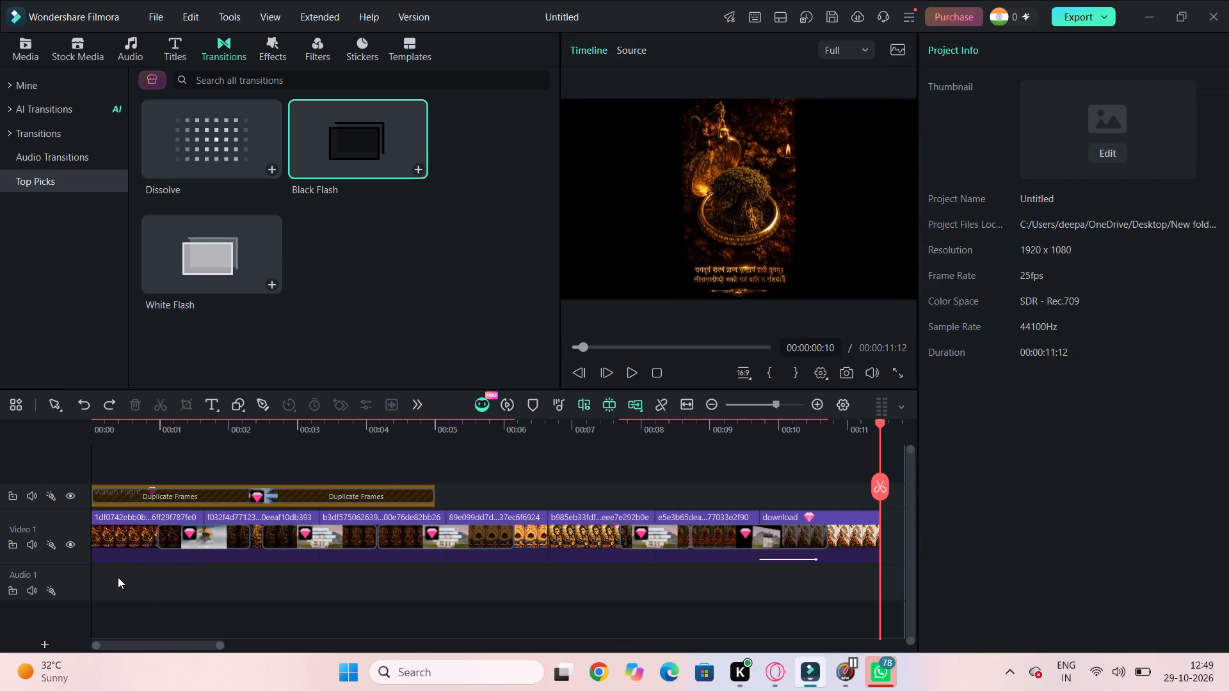
left_click(356, 130)
left_click(356, 130)
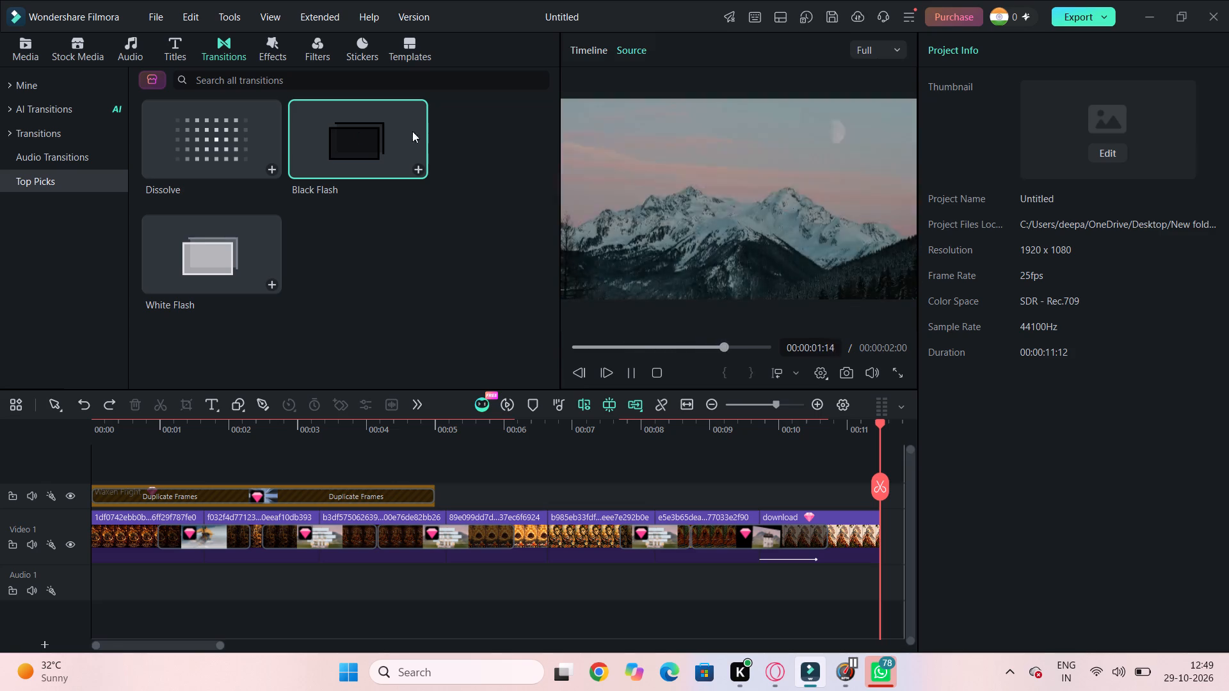
left_click(422, 170)
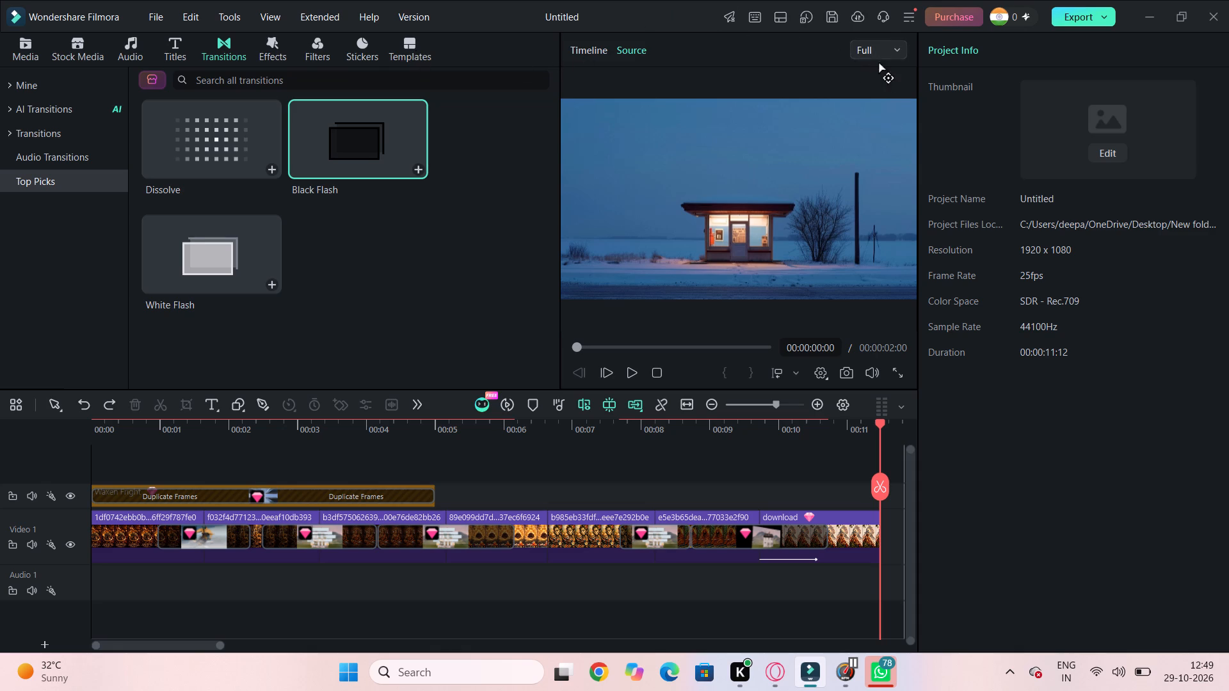
left_click(625, 371)
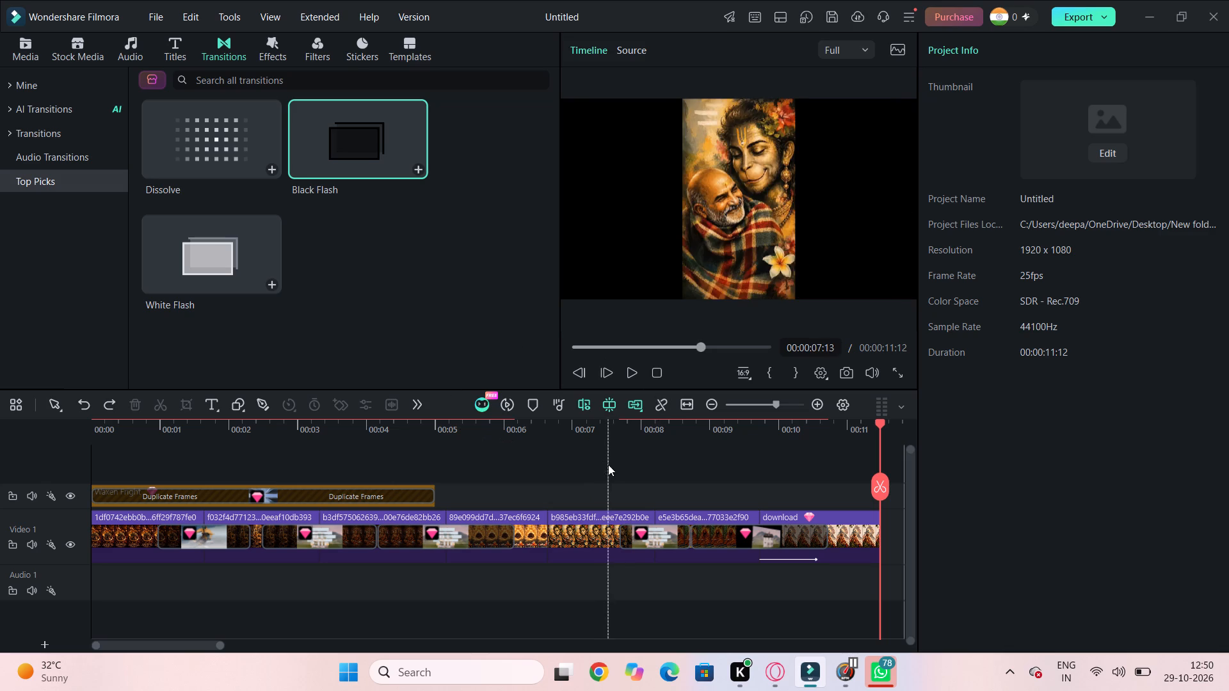
Toggle the Auto Ripple option for the timeline.
left_click(663, 397)
left_click(663, 397)
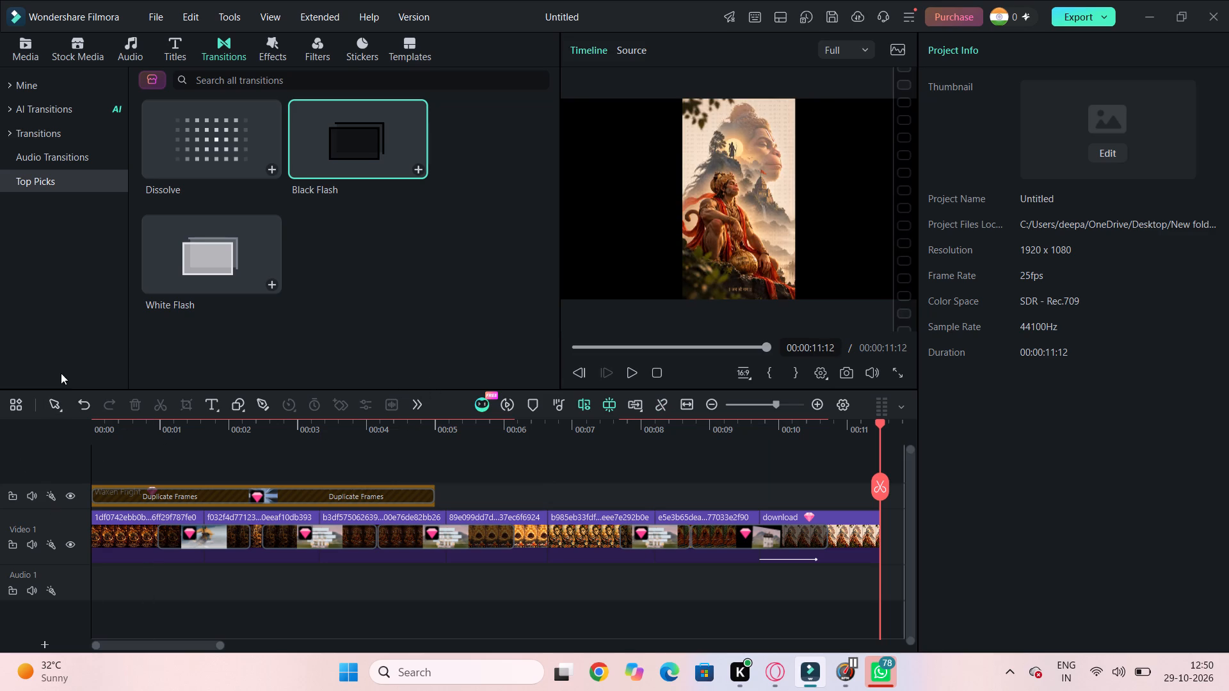
Look at the audio transitions and play the slideshow to review it.
left_click(77, 157)
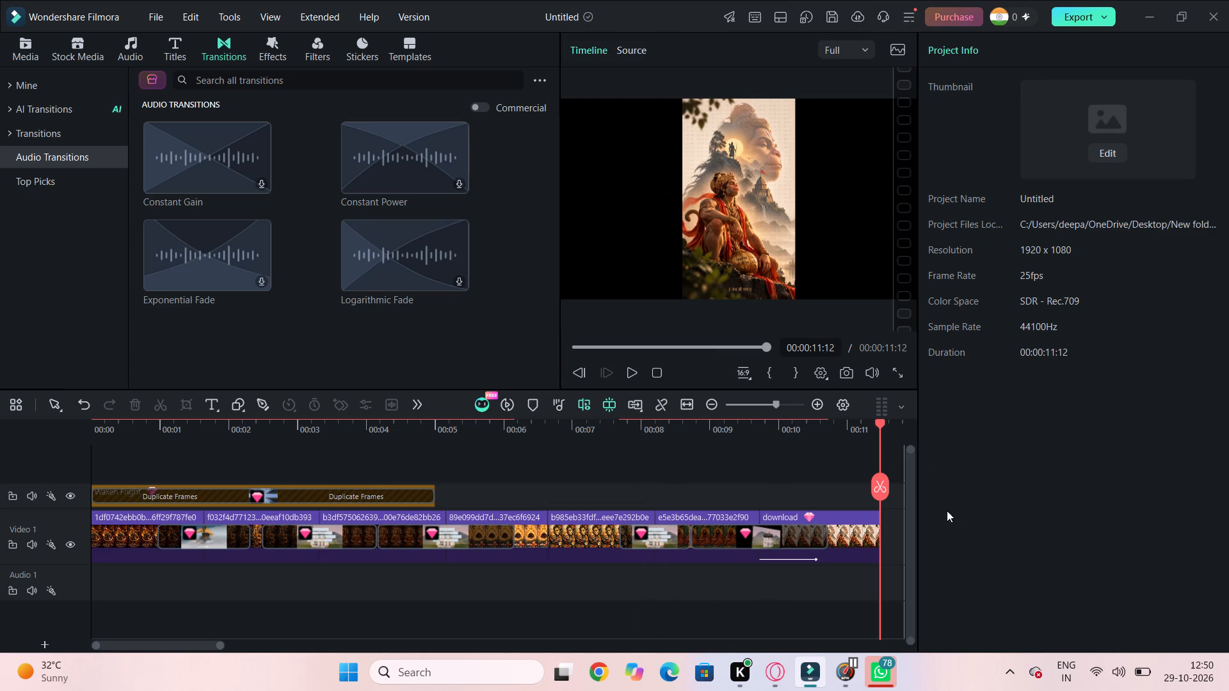
left_click(910, 445)
double_click(911, 426)
left_click(636, 367)
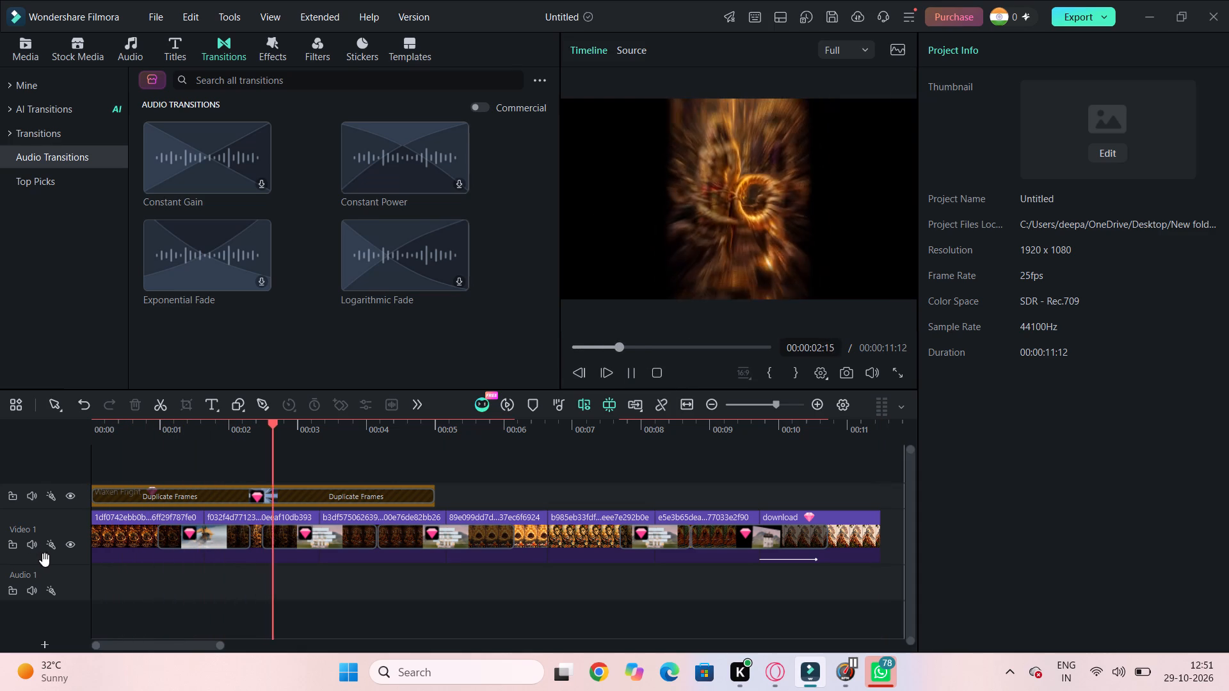
Add a default text title after the last clip on Video 1.
left_click(175, 40)
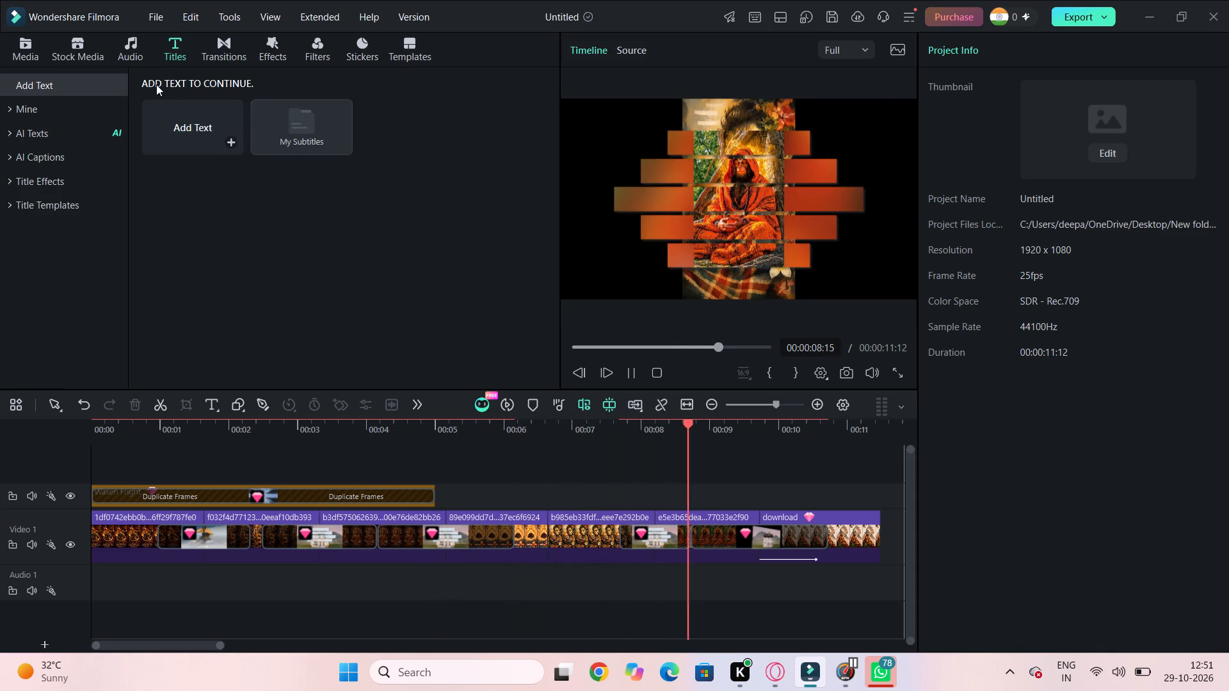
left_click(199, 150)
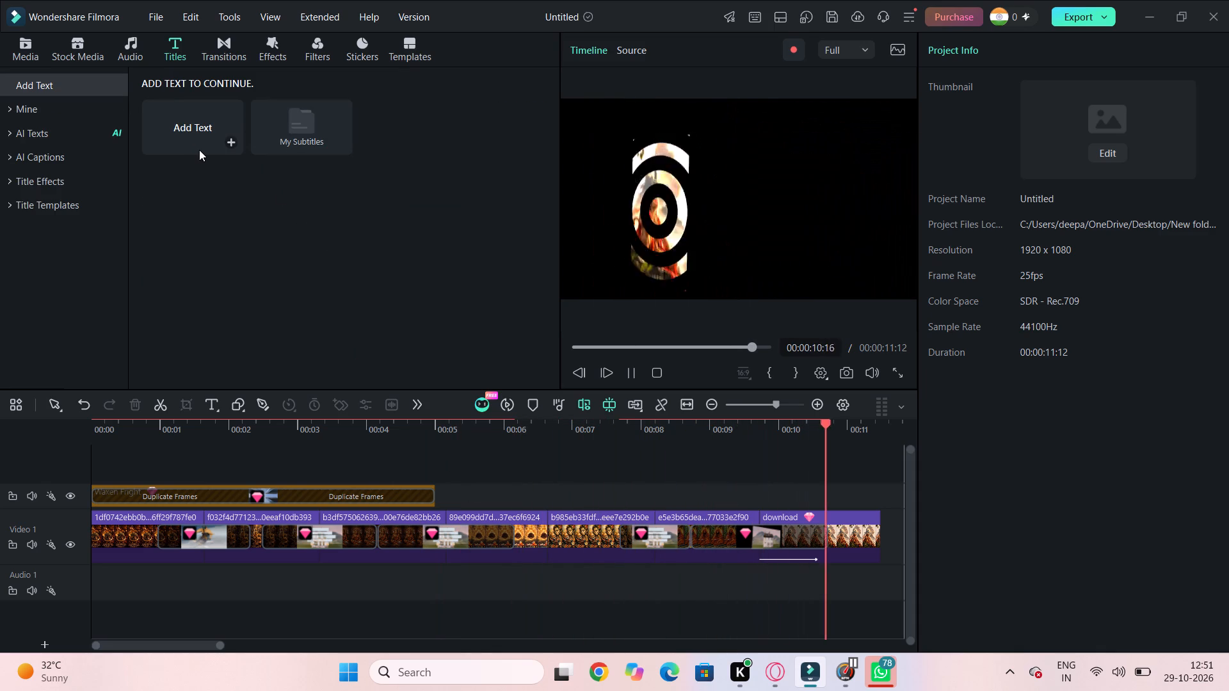
left_click(230, 138)
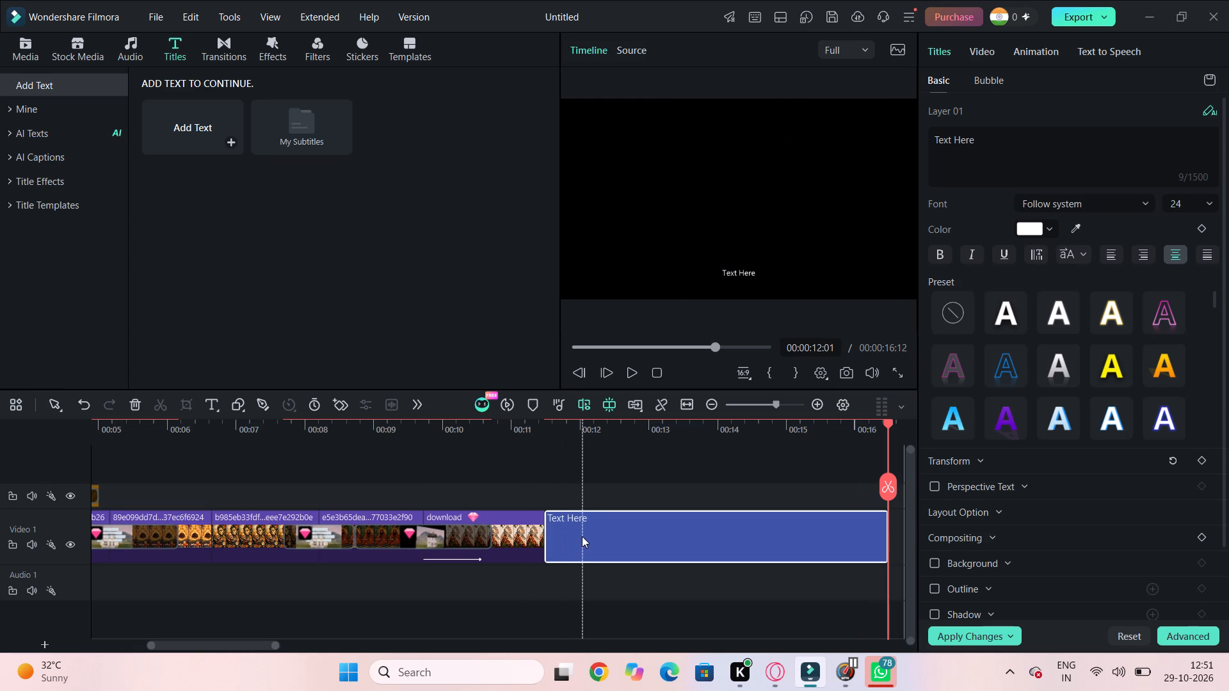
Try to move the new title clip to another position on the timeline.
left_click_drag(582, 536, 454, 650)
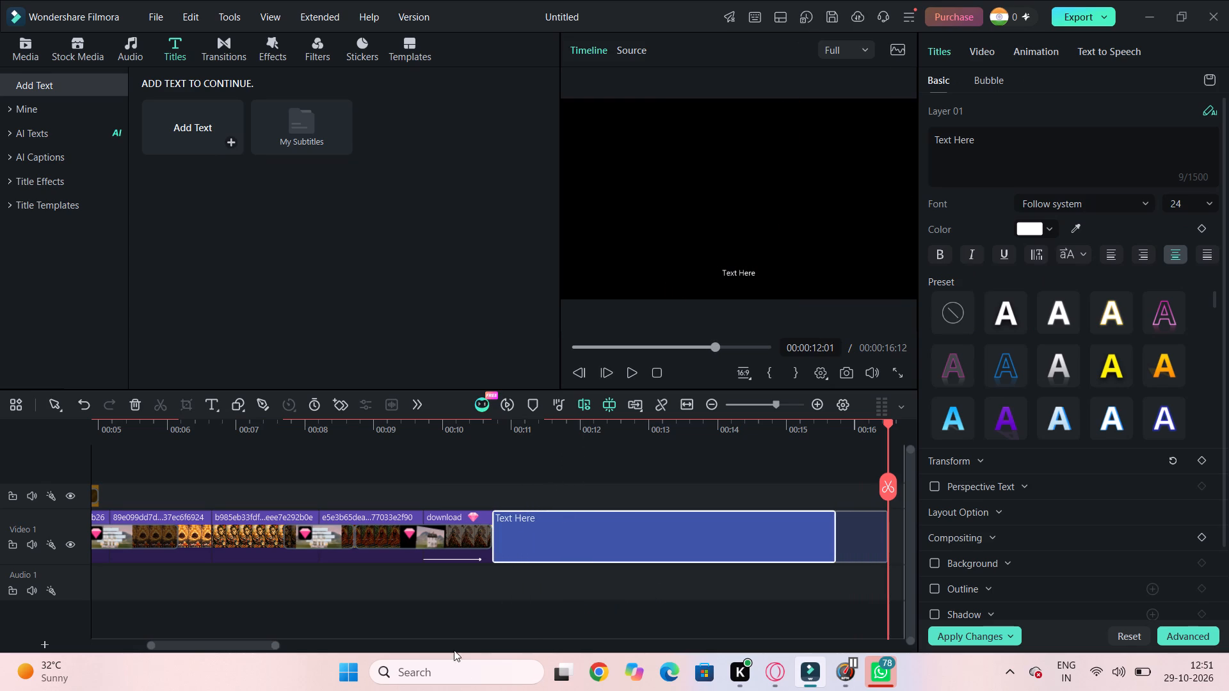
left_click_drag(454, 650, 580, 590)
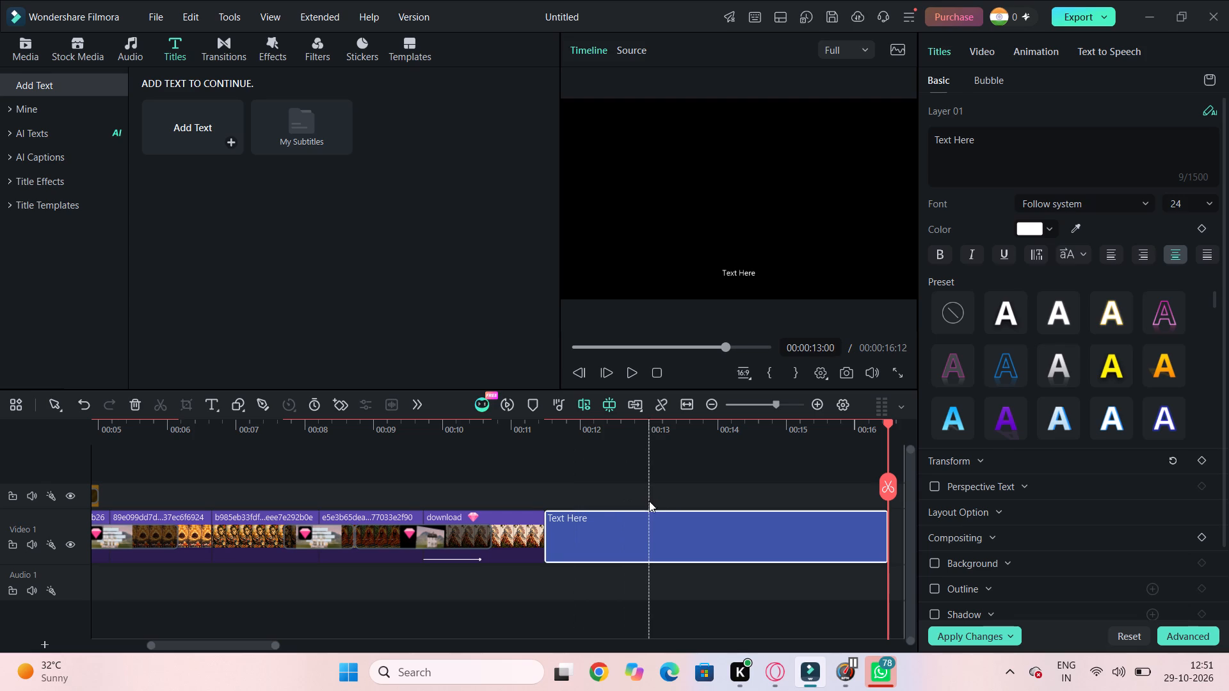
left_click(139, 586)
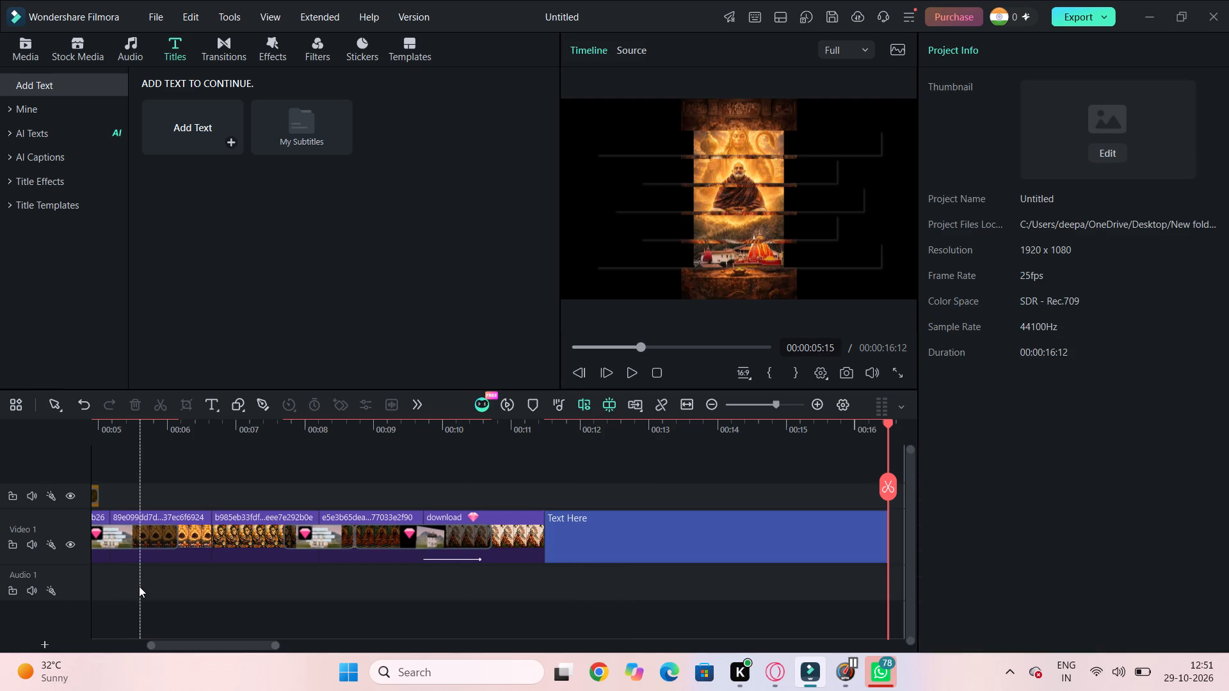
Replace the title clip's placeholder text "Text Here" with the person's full name.
double_click(602, 530)
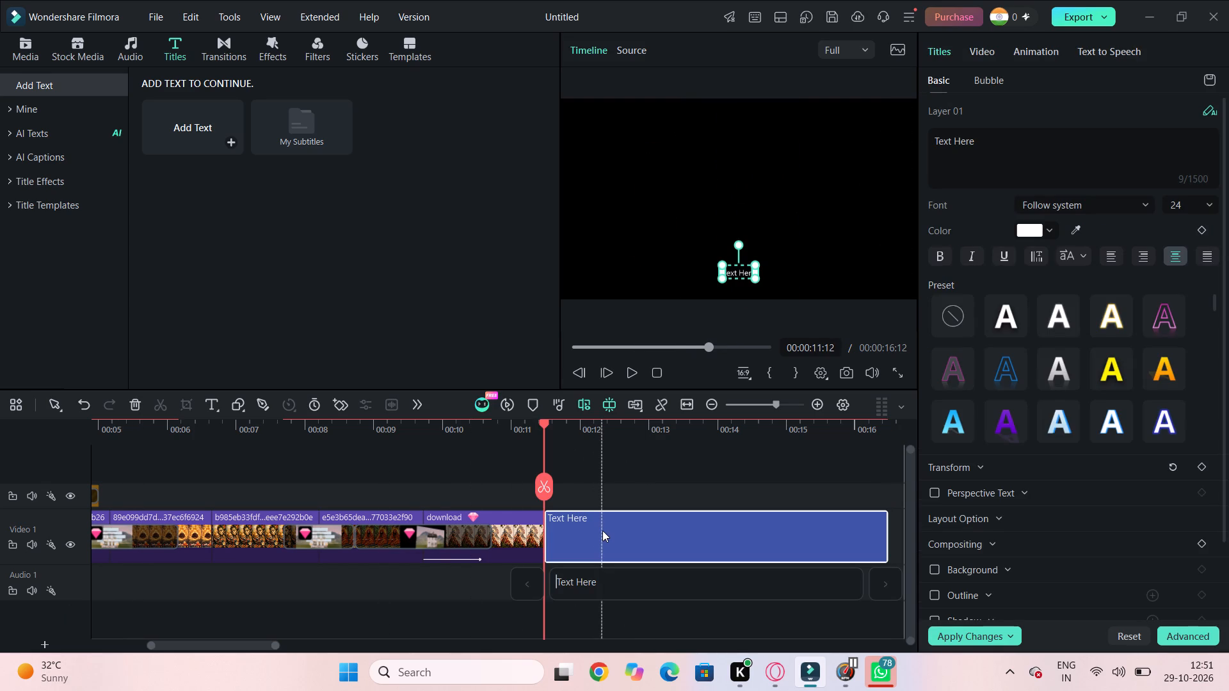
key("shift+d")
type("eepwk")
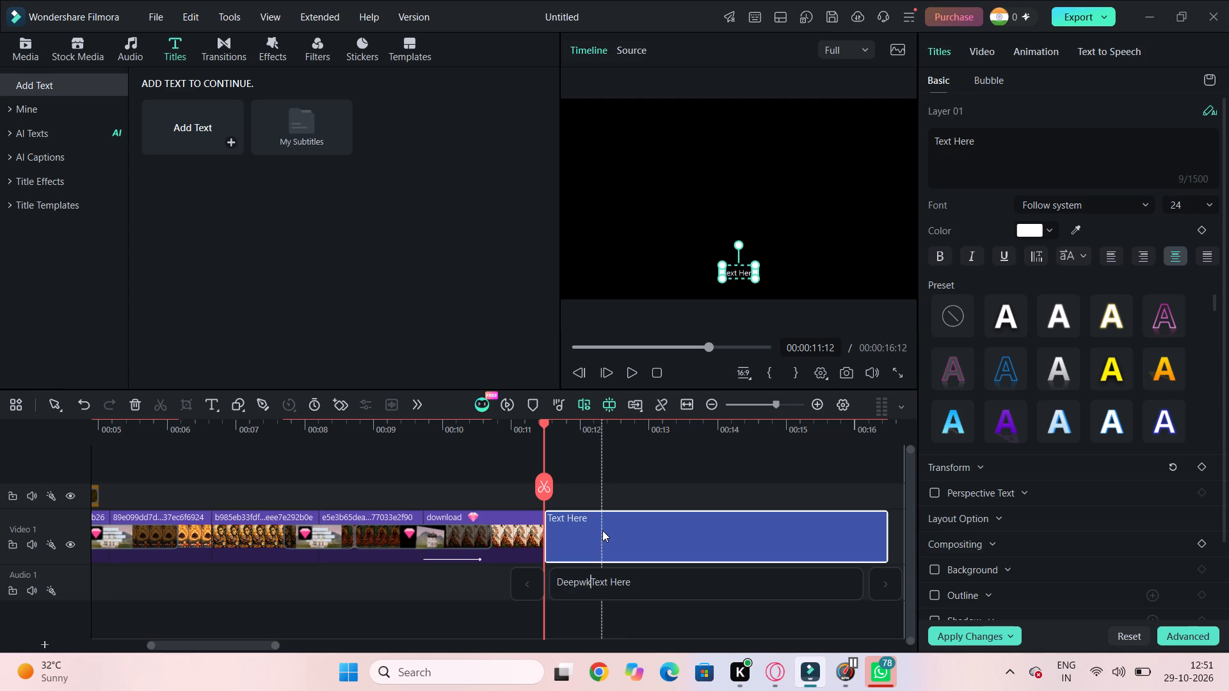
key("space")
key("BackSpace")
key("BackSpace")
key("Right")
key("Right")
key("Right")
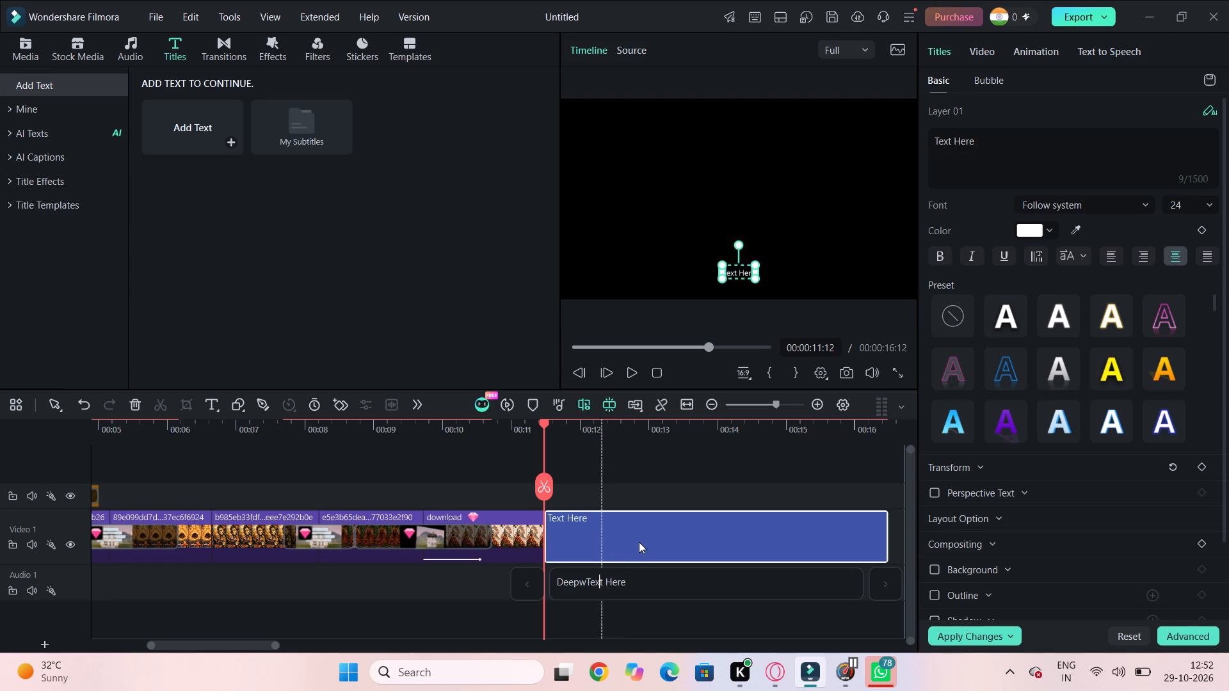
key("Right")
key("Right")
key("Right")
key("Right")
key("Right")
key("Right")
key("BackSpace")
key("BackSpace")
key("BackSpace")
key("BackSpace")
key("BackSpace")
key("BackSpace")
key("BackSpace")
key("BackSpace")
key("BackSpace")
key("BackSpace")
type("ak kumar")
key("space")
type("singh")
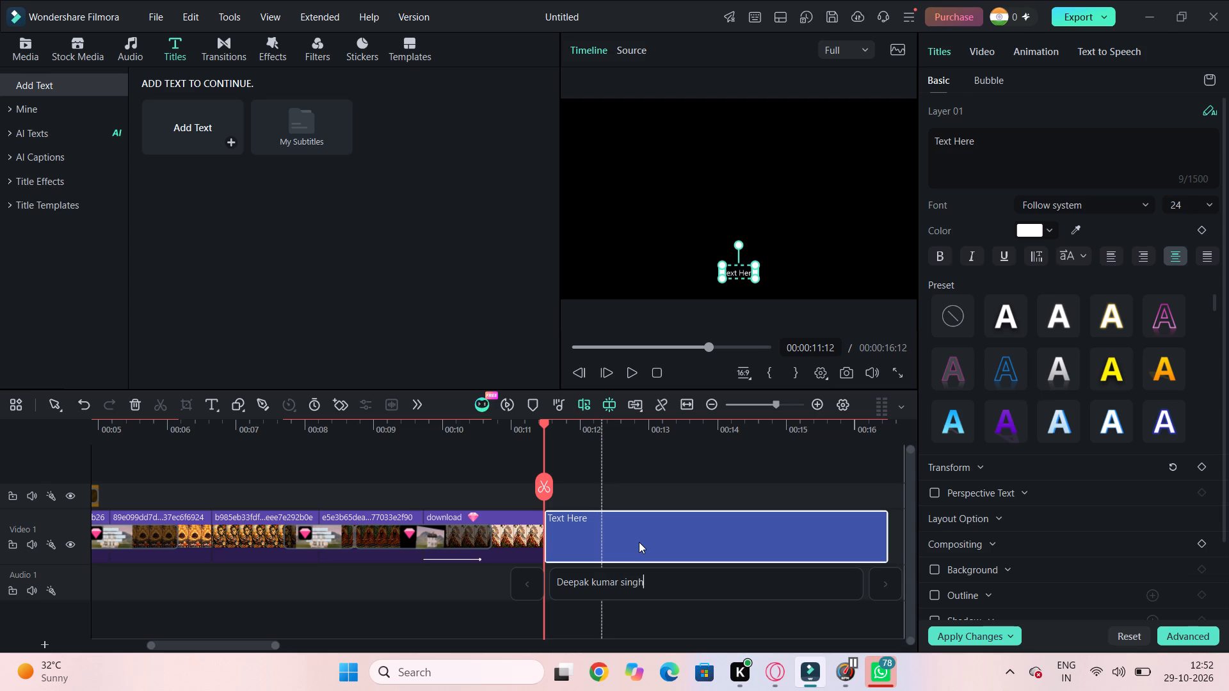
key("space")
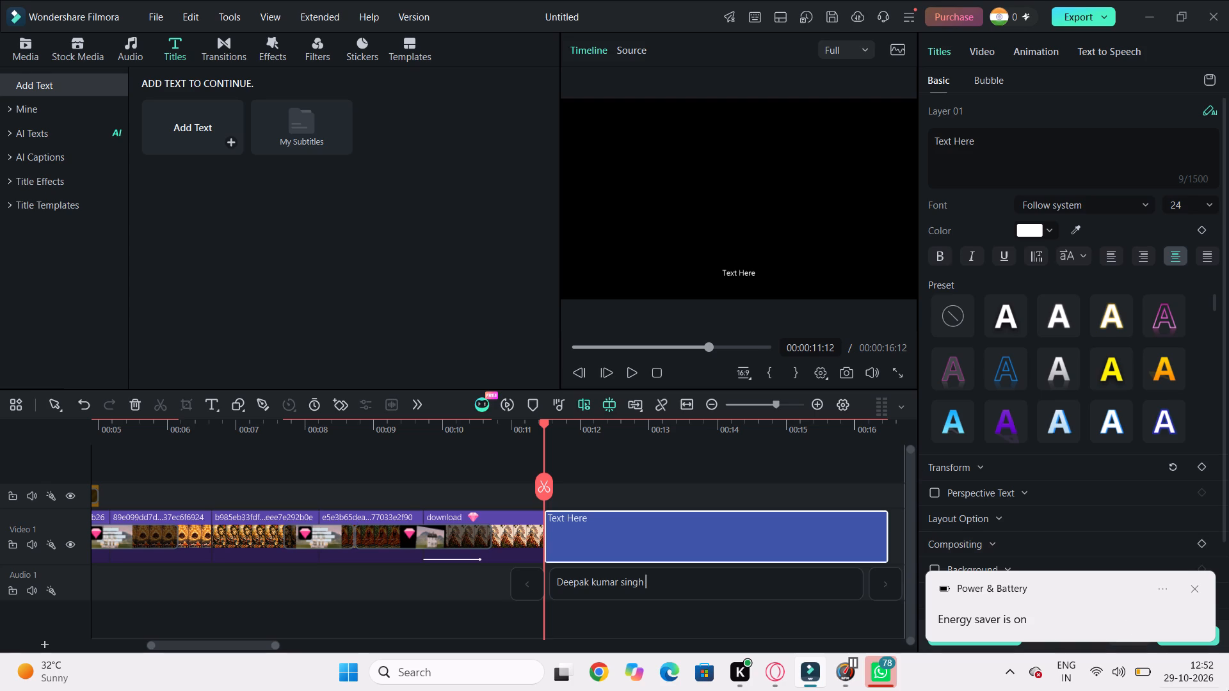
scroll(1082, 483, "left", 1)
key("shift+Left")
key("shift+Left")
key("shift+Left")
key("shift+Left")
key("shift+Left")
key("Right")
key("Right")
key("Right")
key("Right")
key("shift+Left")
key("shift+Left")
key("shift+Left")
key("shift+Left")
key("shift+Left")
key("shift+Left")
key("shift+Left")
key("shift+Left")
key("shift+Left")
Apply the entered name to the title clip at the end of Video 1.
left_click(731, 530)
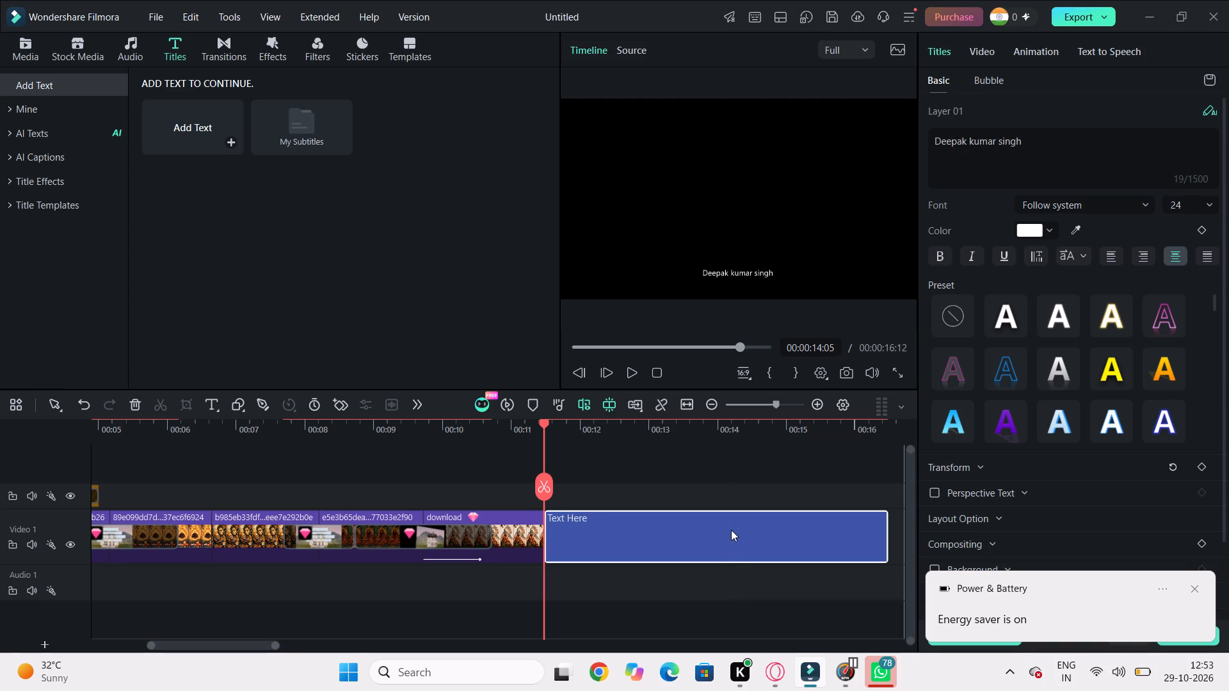
Apply the blue text preset with a mirrored reflection to the closing name title.
left_click(1009, 379)
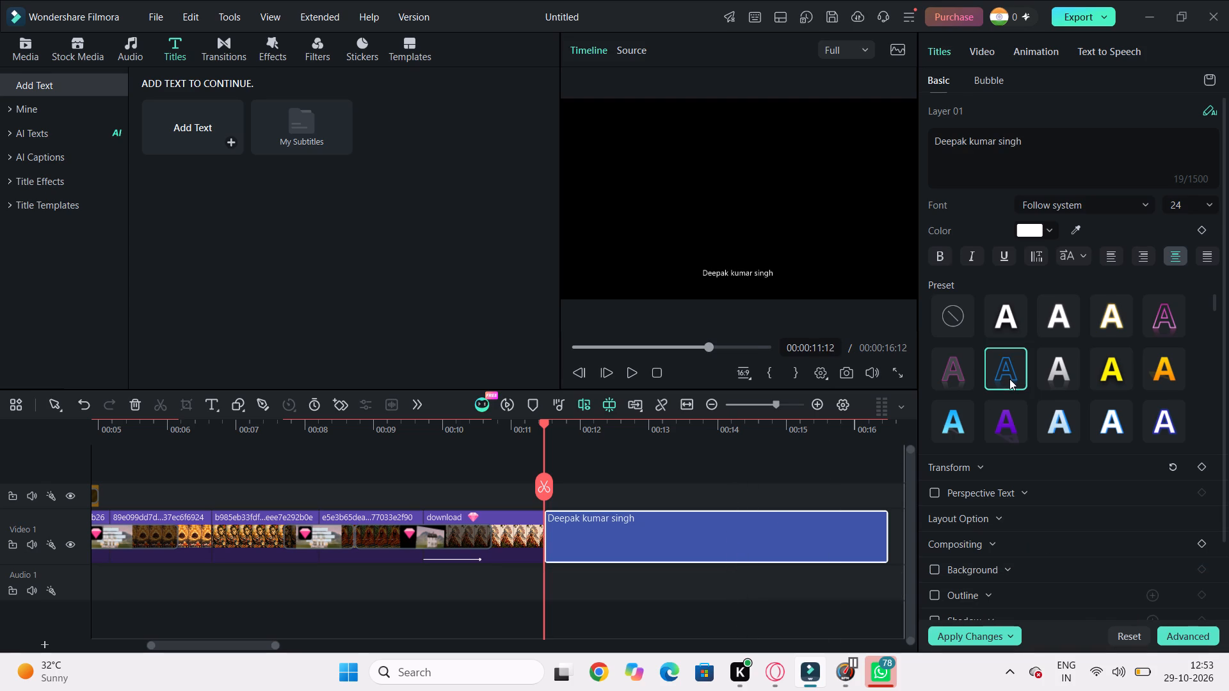
left_click(671, 528)
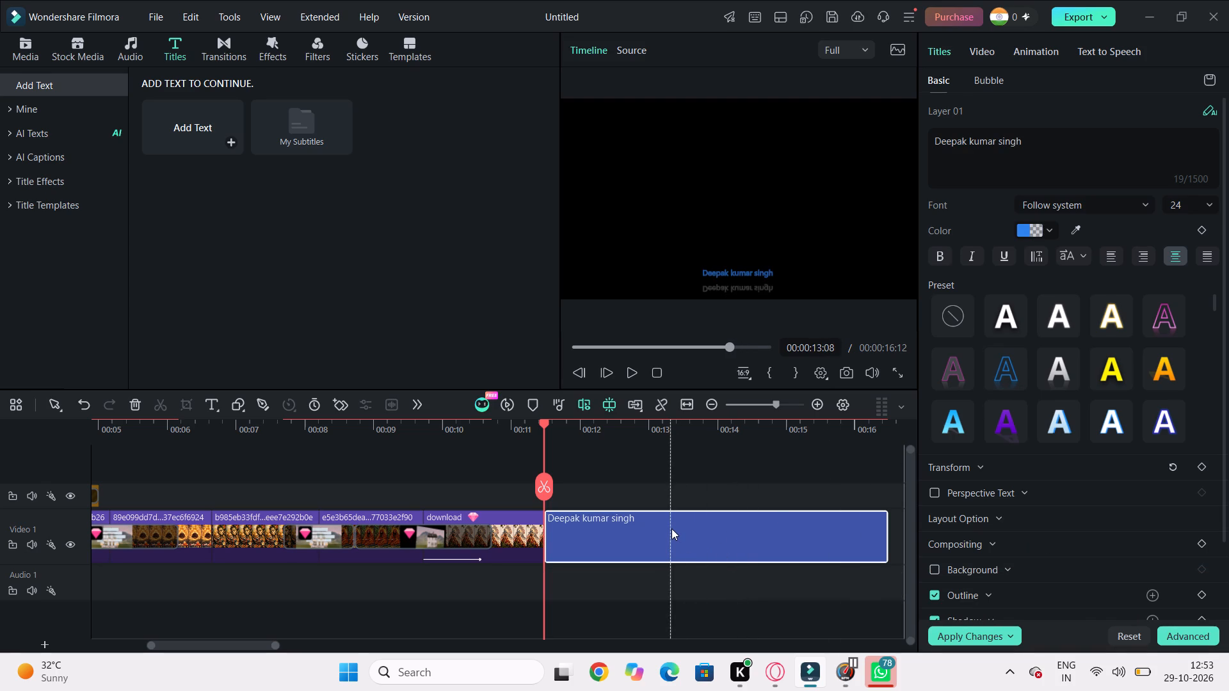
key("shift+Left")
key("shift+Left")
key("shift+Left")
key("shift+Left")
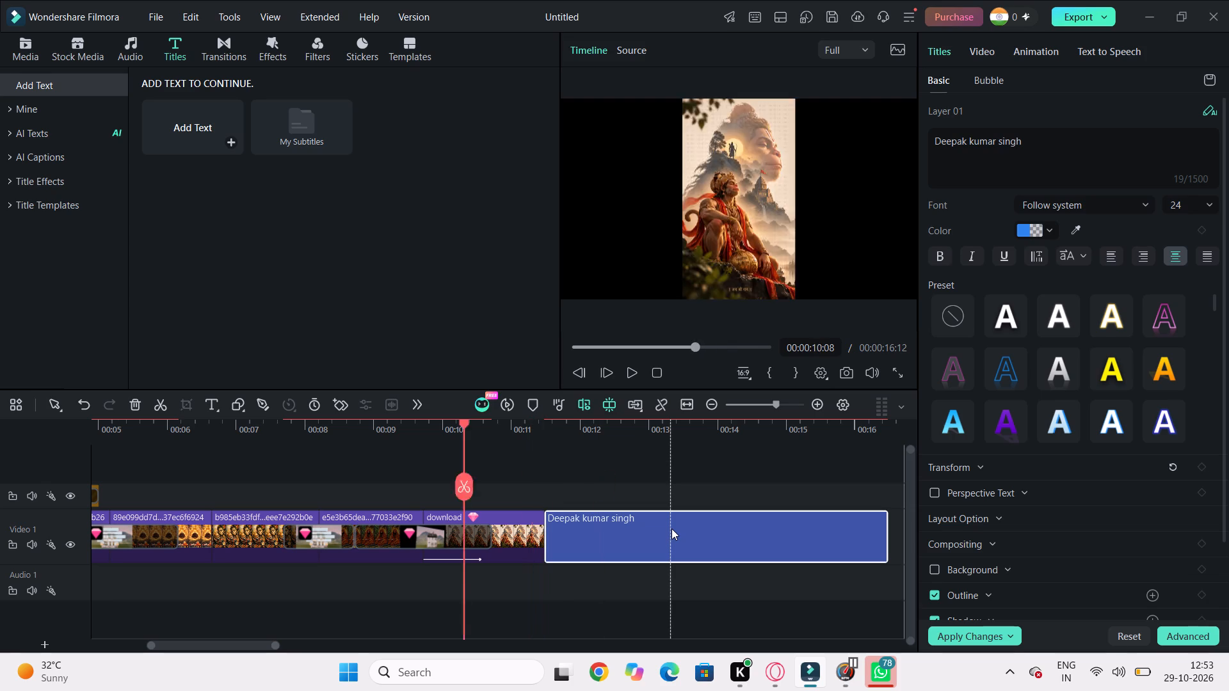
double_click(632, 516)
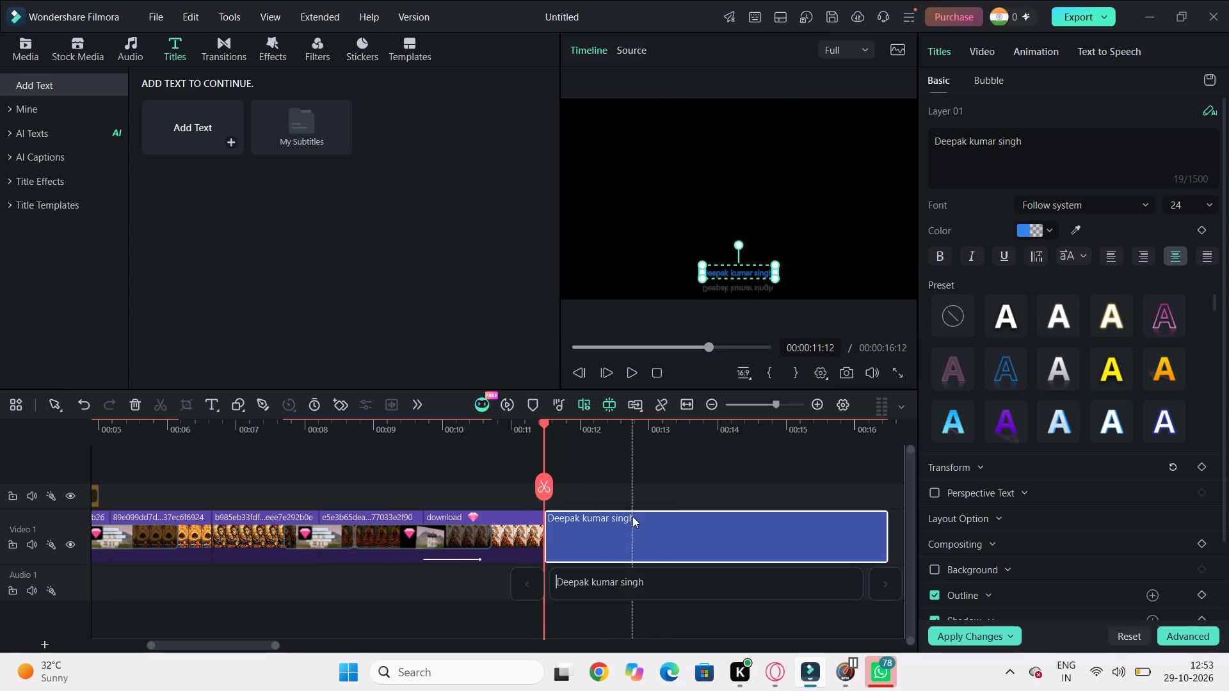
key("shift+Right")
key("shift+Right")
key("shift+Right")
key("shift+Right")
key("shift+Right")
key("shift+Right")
Apply the style changes made to the closing name title.
left_click(1007, 638)
left_click(988, 608)
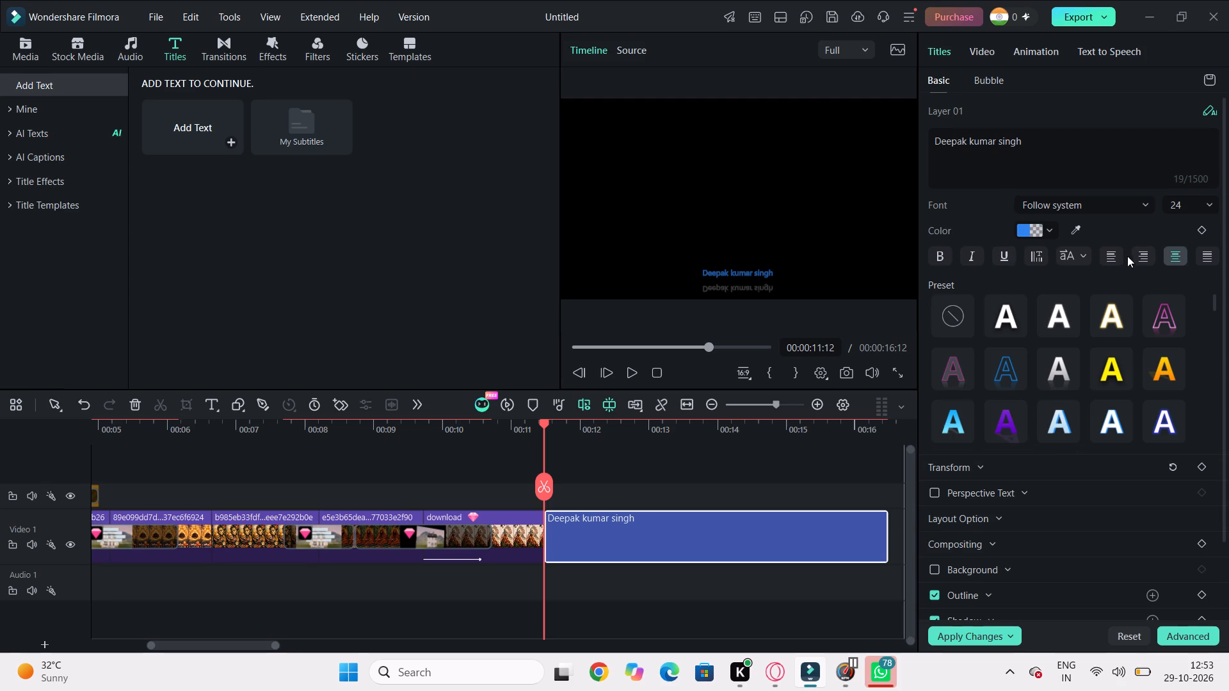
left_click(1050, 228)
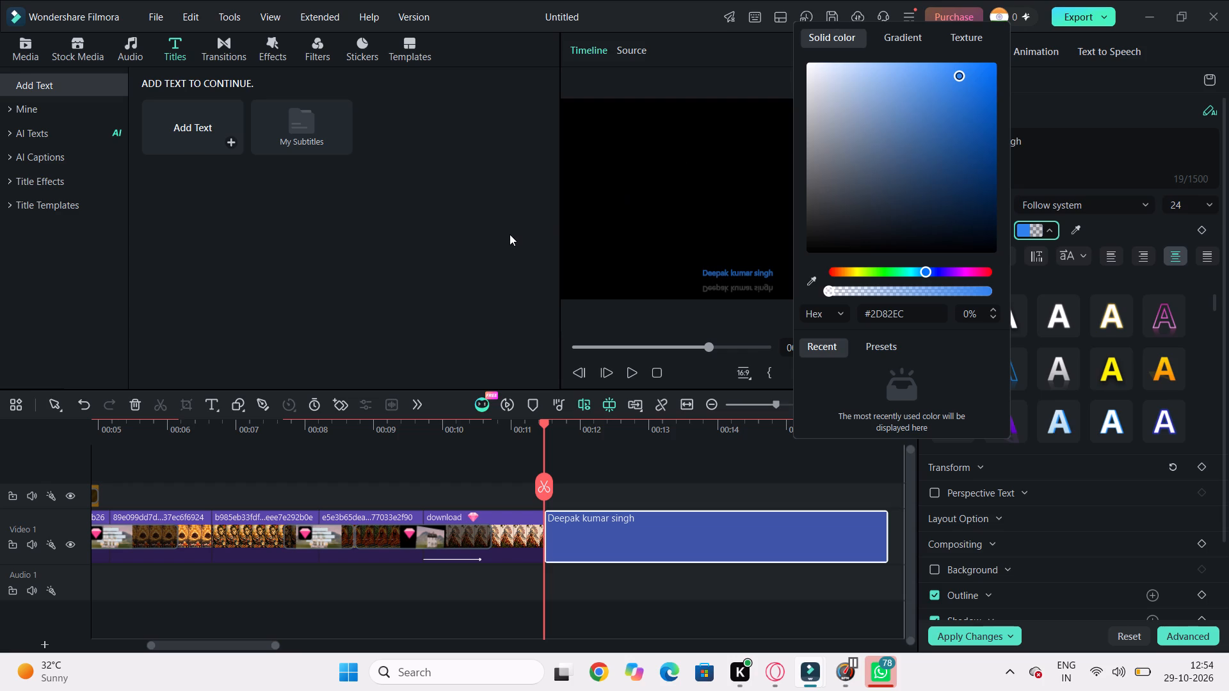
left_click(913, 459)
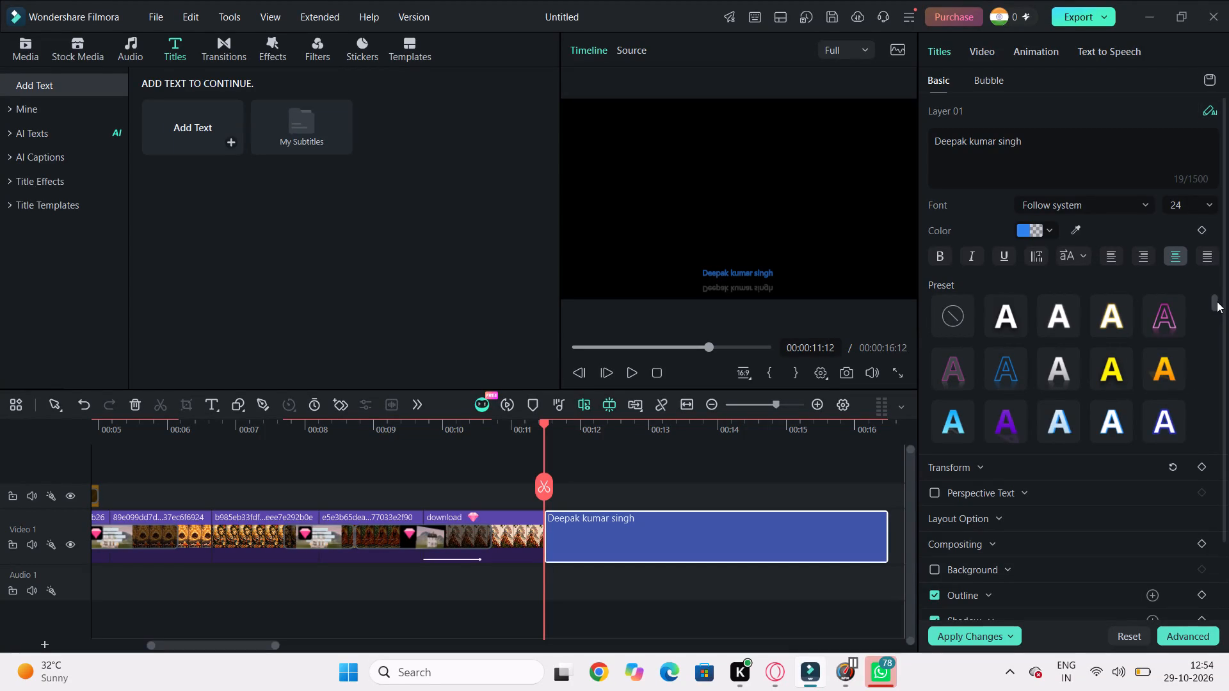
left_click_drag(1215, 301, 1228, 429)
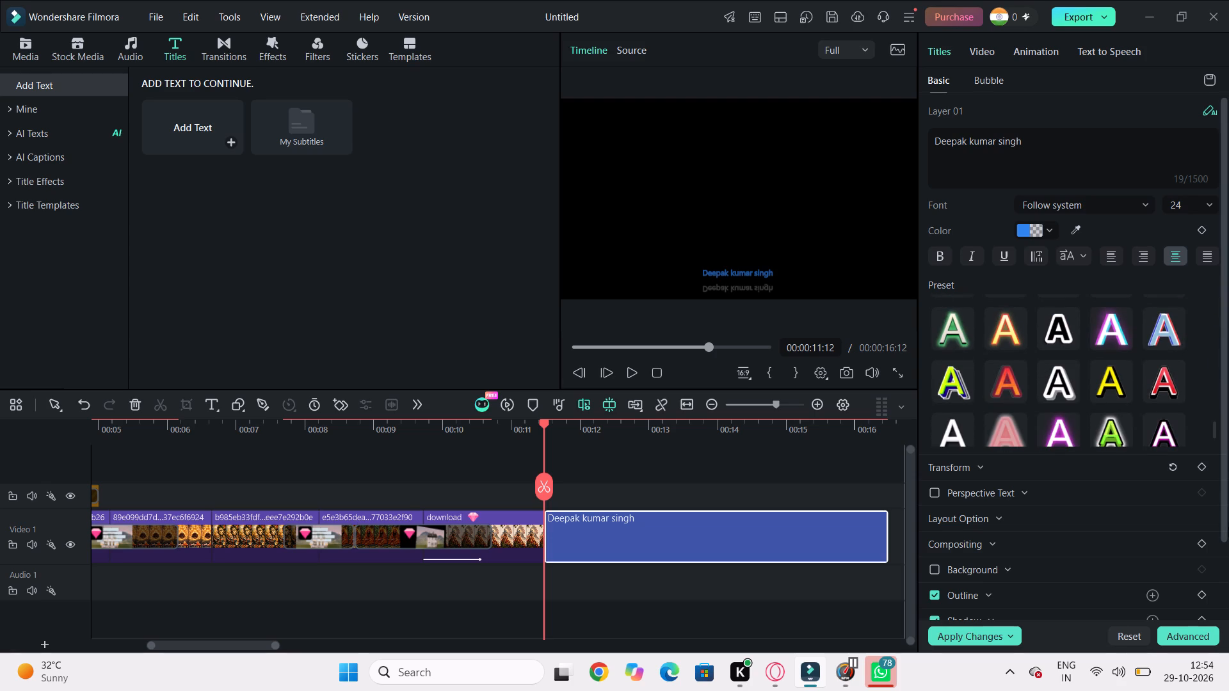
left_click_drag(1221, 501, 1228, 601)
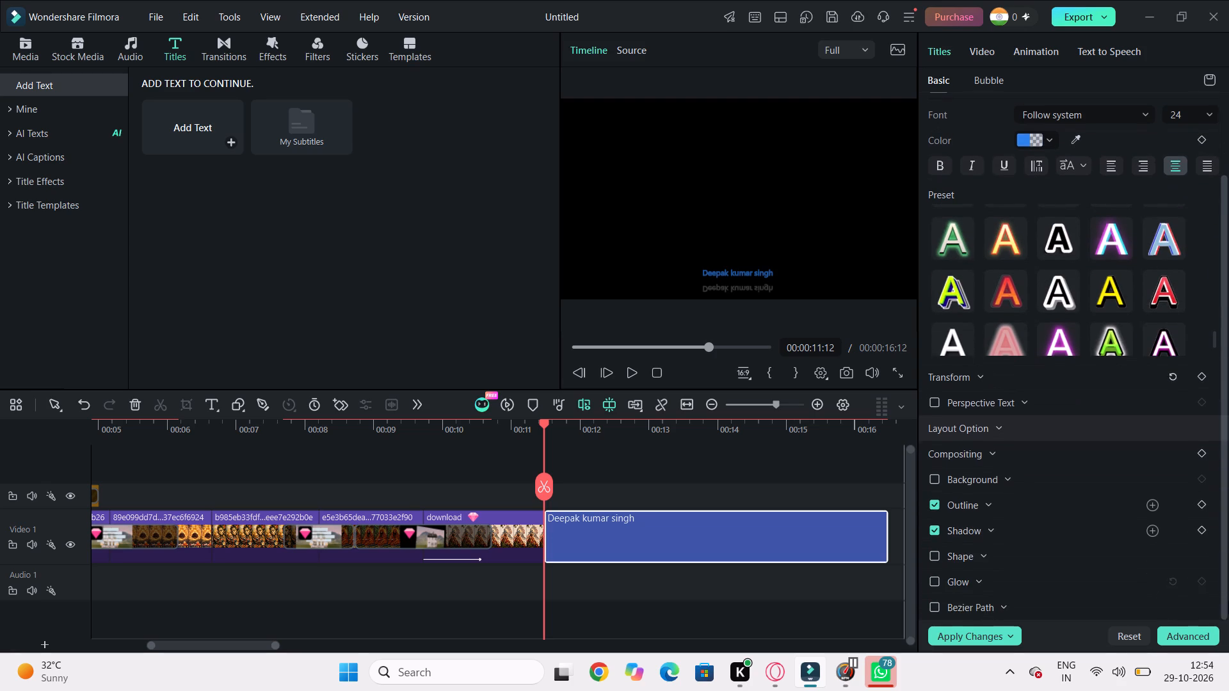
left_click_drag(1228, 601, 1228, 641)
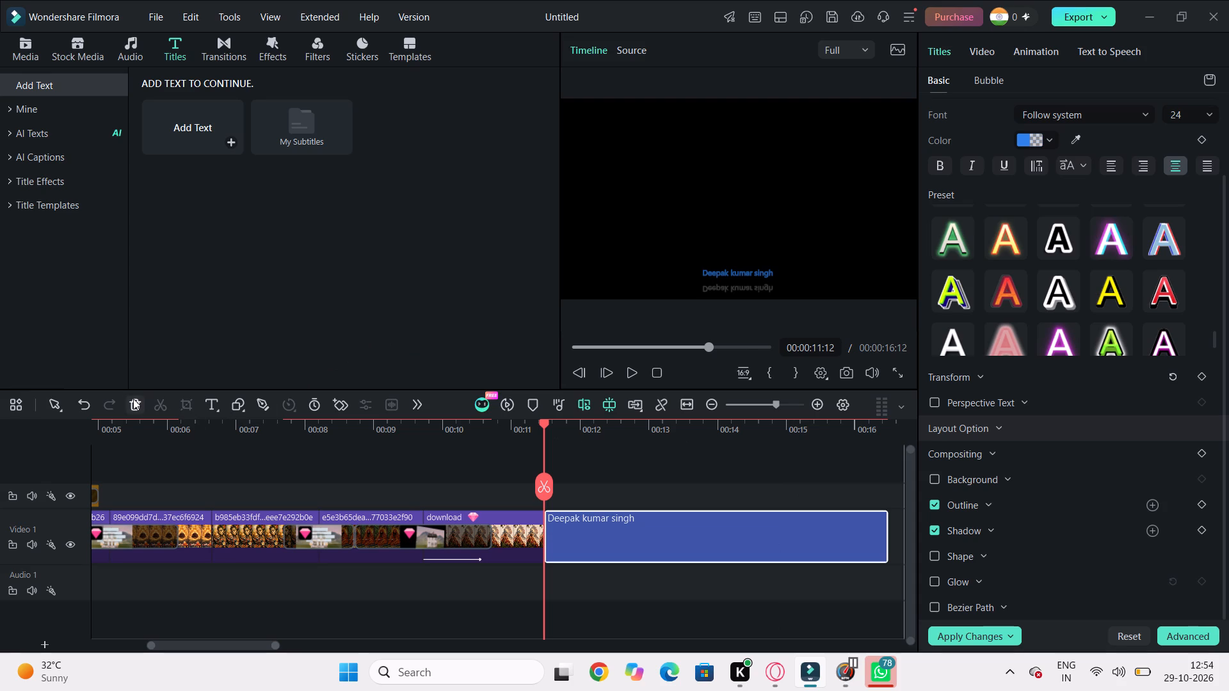
Preview the closing name title and shorten its clip so that it ends at about 00:00:13:05.
left_click(635, 373)
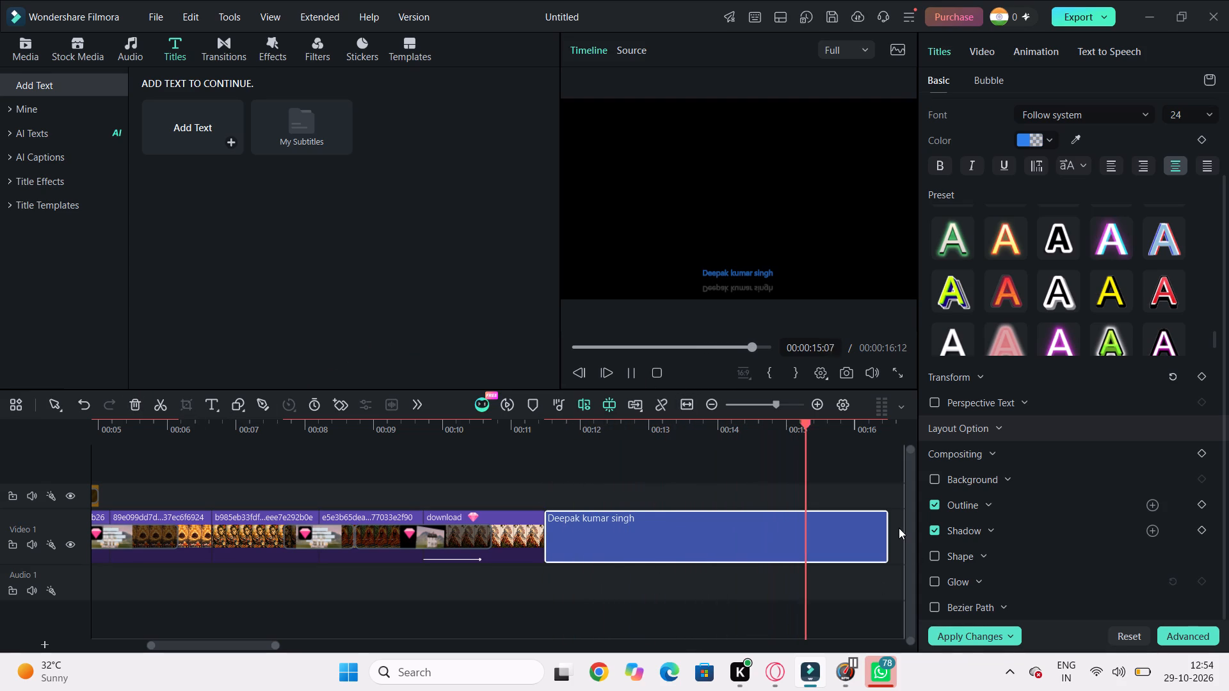
left_click_drag(887, 530, 656, 550)
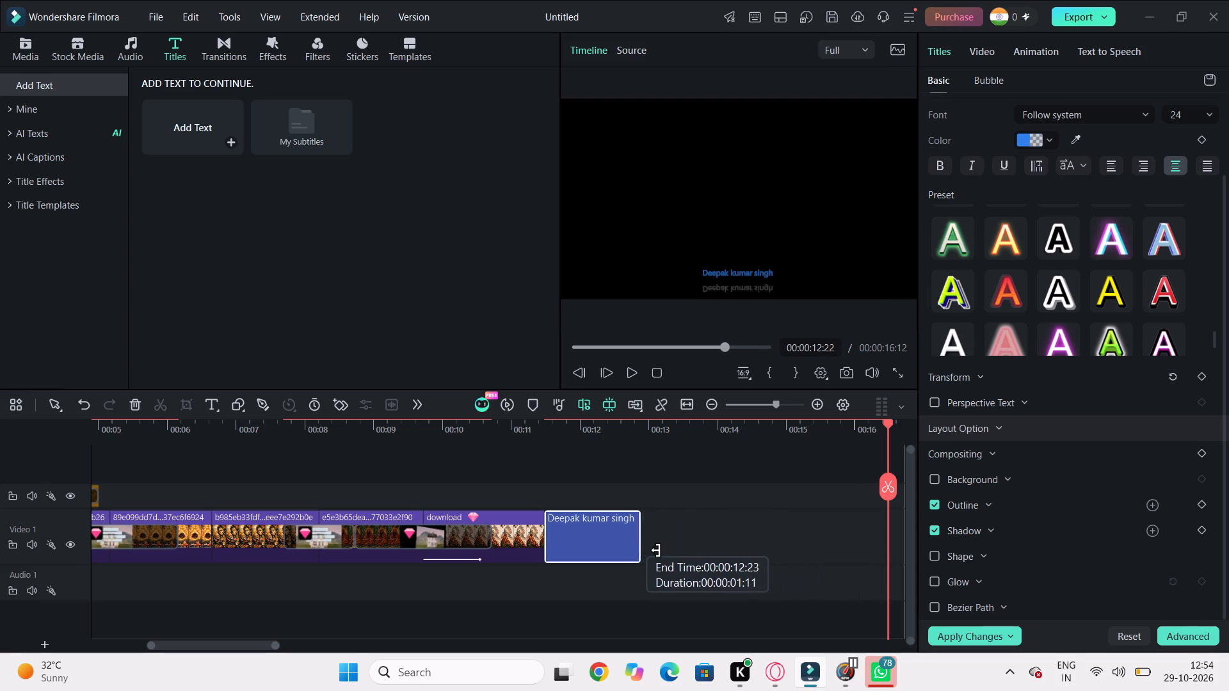
left_click_drag(656, 550, 663, 551)
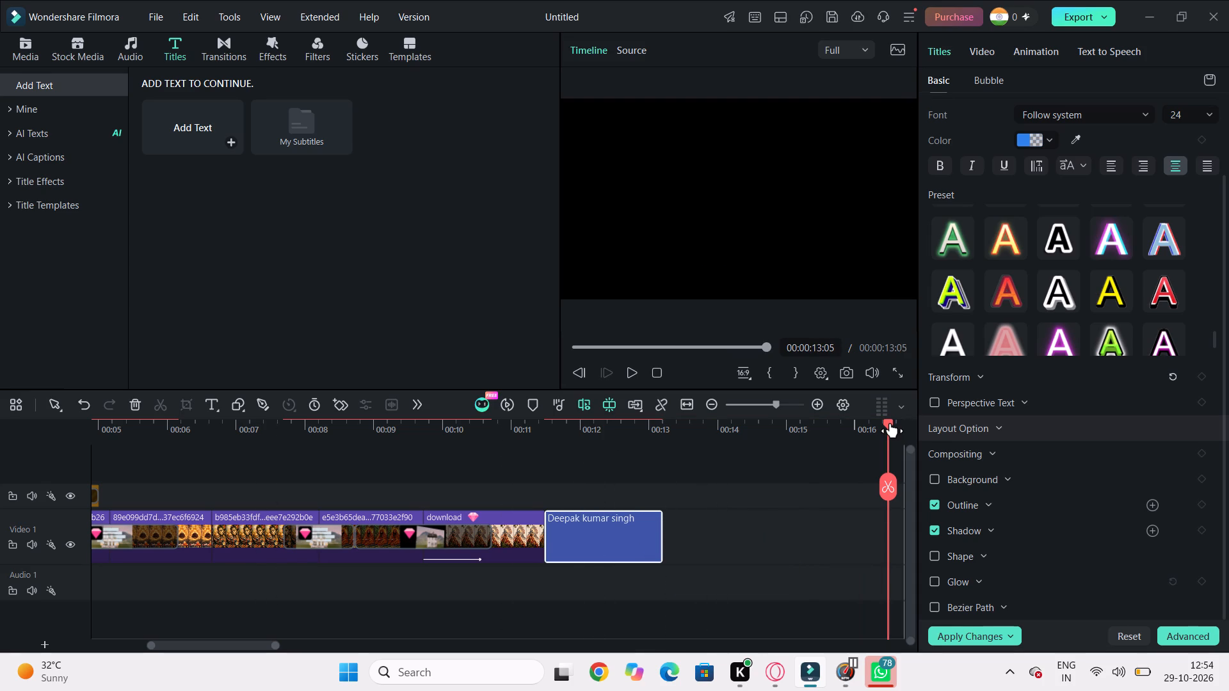
Add the recommended red-and-white Subscribe sticker with thumbs-up and bell on a new video track at the start of the timeline.
left_click_drag(890, 423, 0, 345)
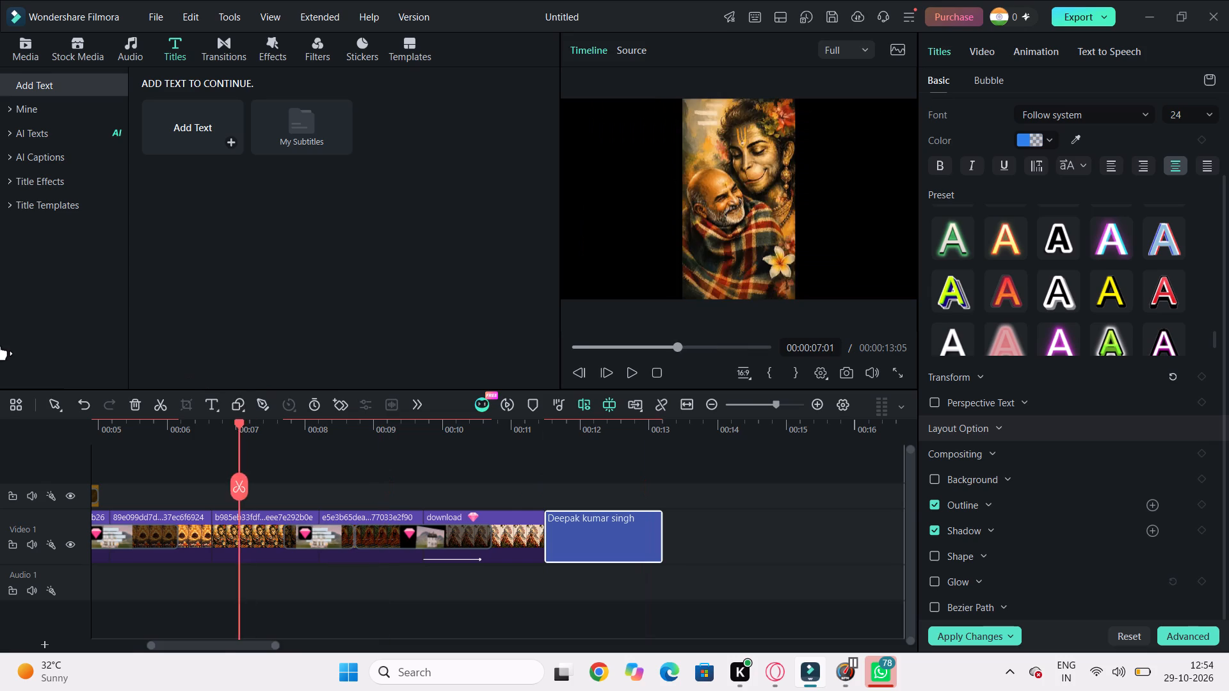
left_click_drag(0, 345, 12, 339)
left_click_drag(12, 339, 111, 452)
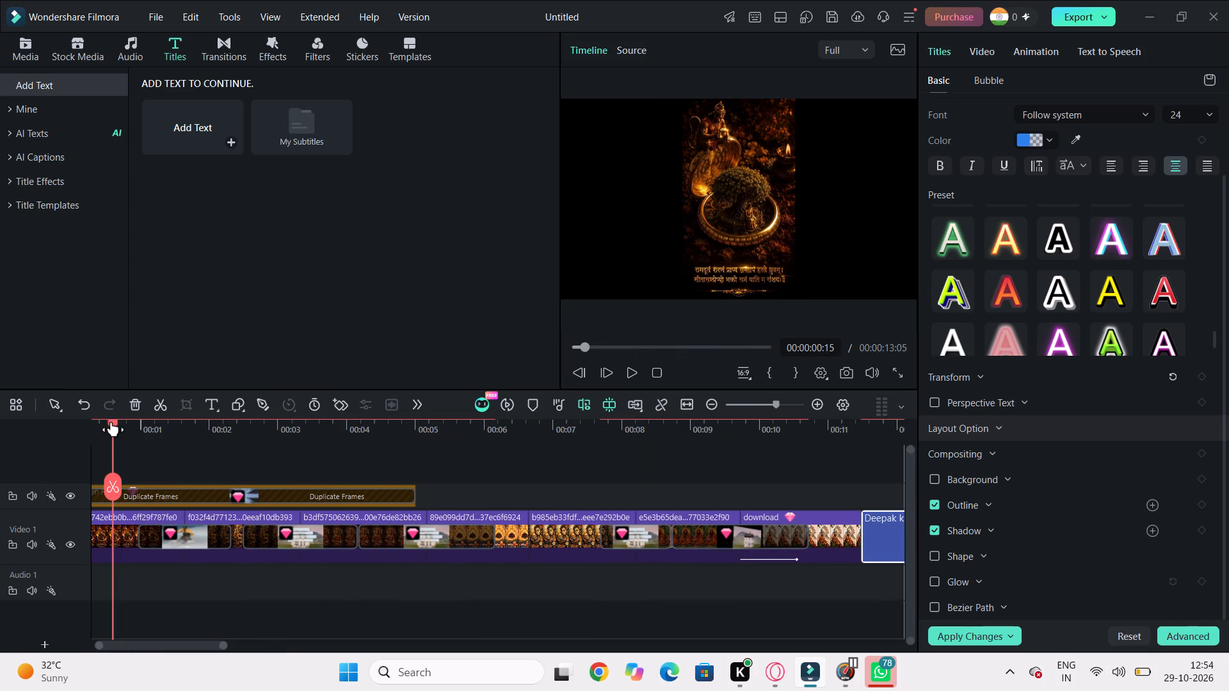
left_click_drag(112, 422, 6, 468)
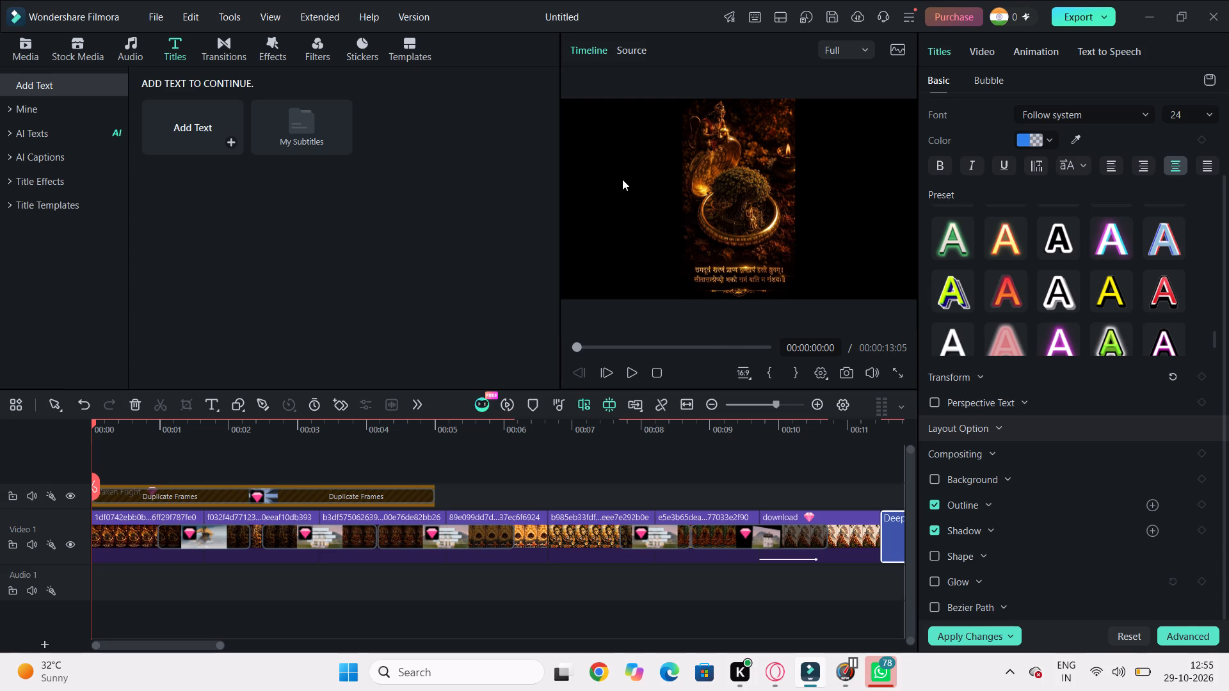
left_click(364, 40)
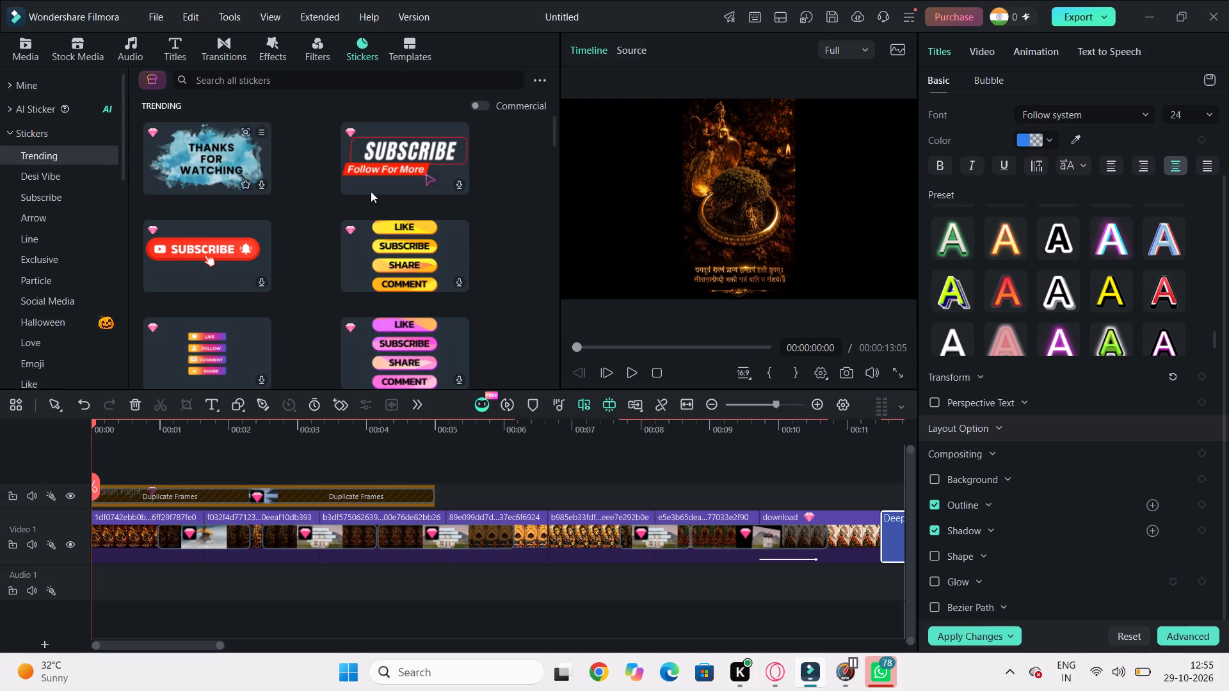
left_click(403, 266)
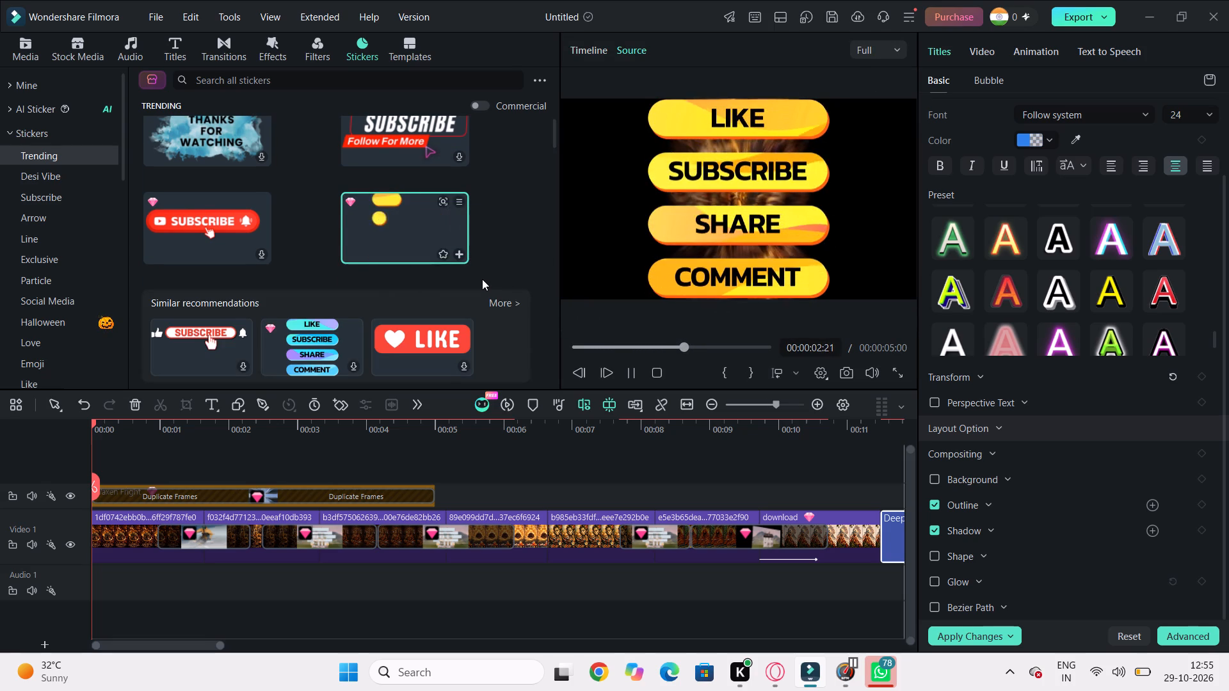
left_click(433, 349)
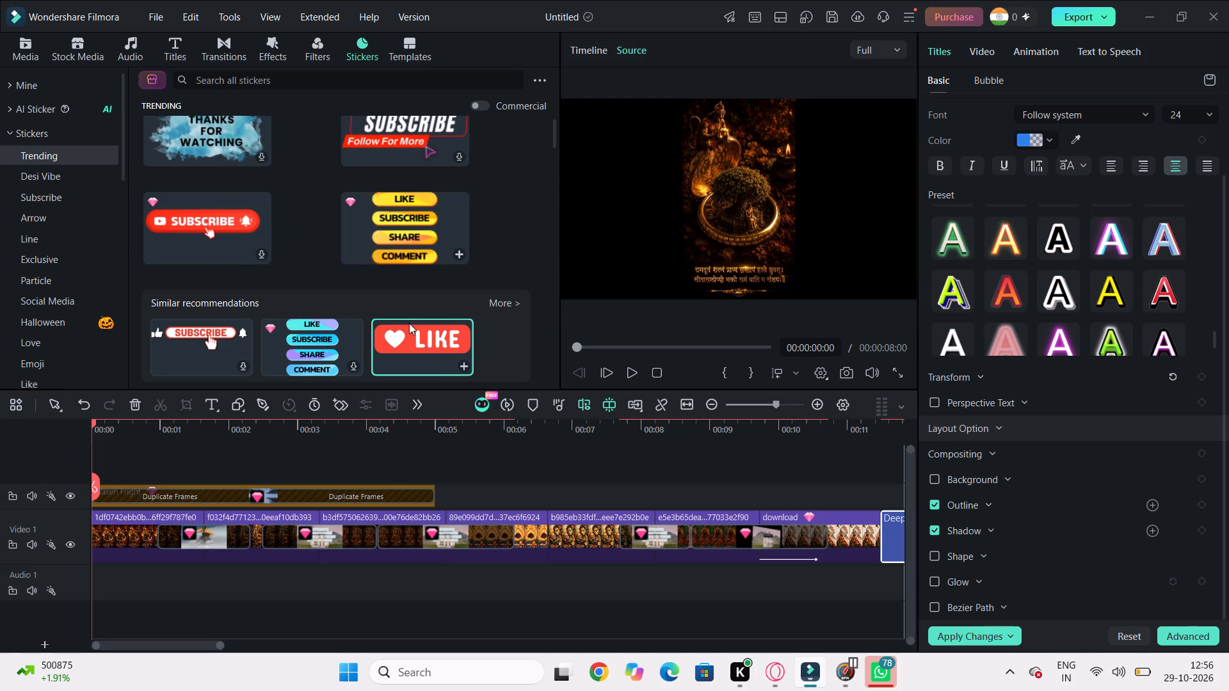
left_click(298, 352)
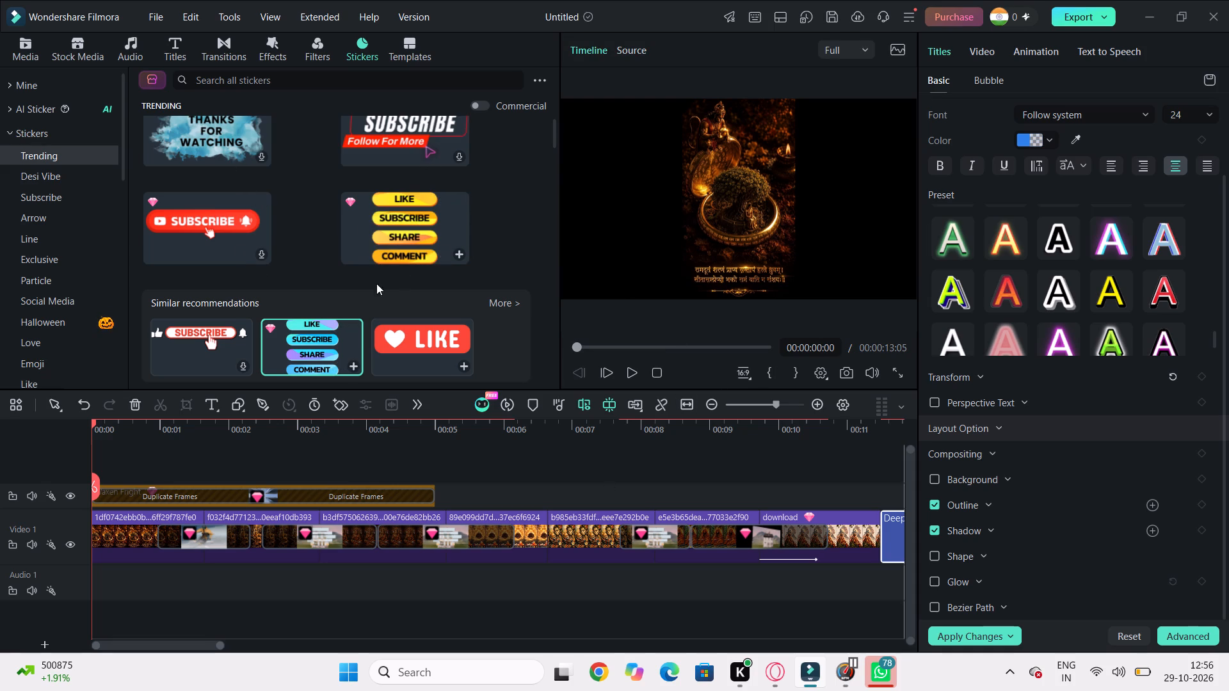
left_click(193, 345)
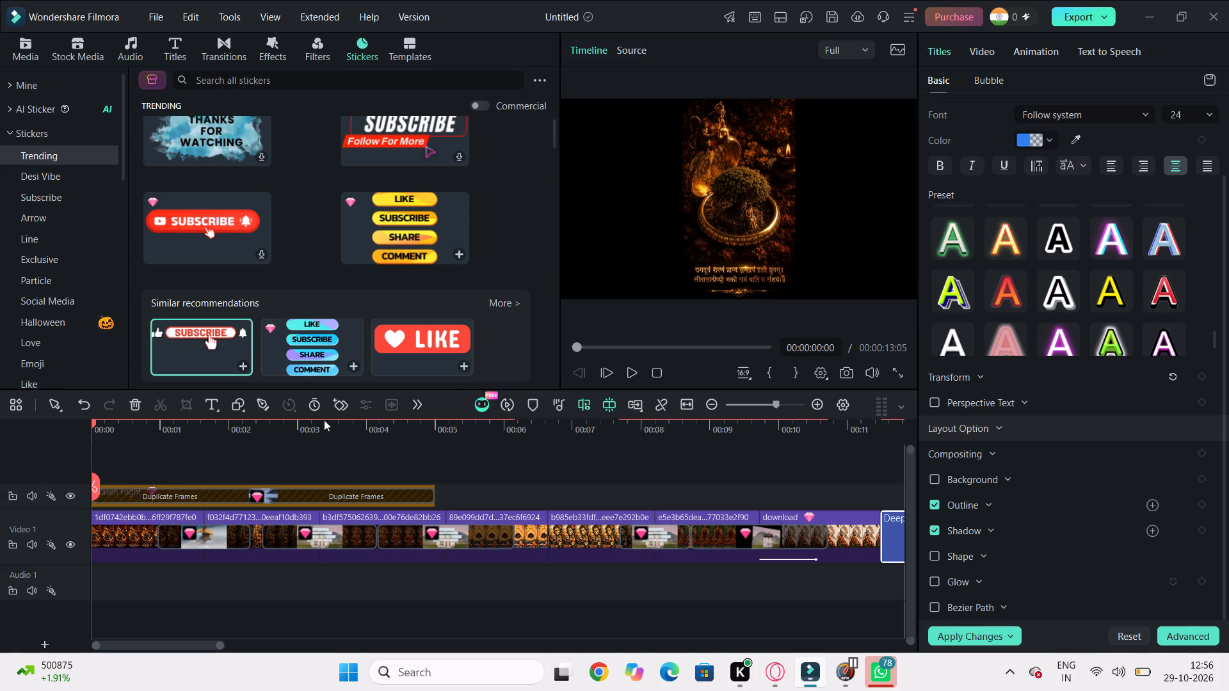
left_click(242, 361)
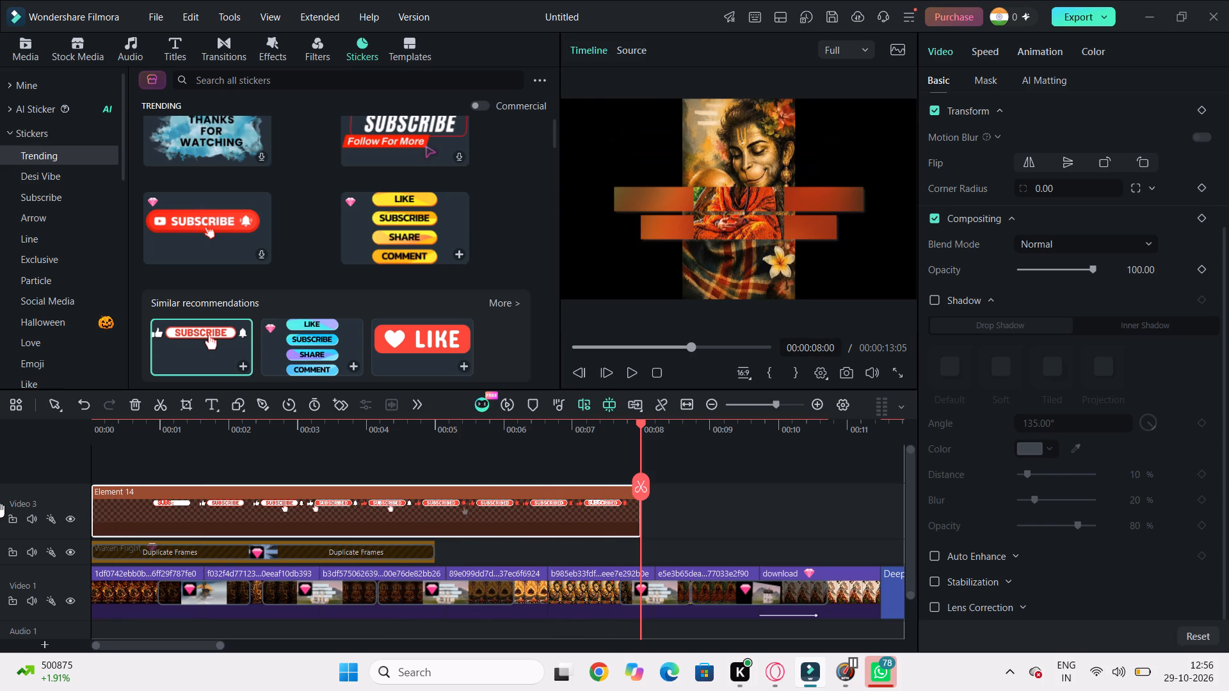
Play the slideshow from the end of the Subscribe sticker through the closing title, and return the playhead to the start.
left_click(626, 367)
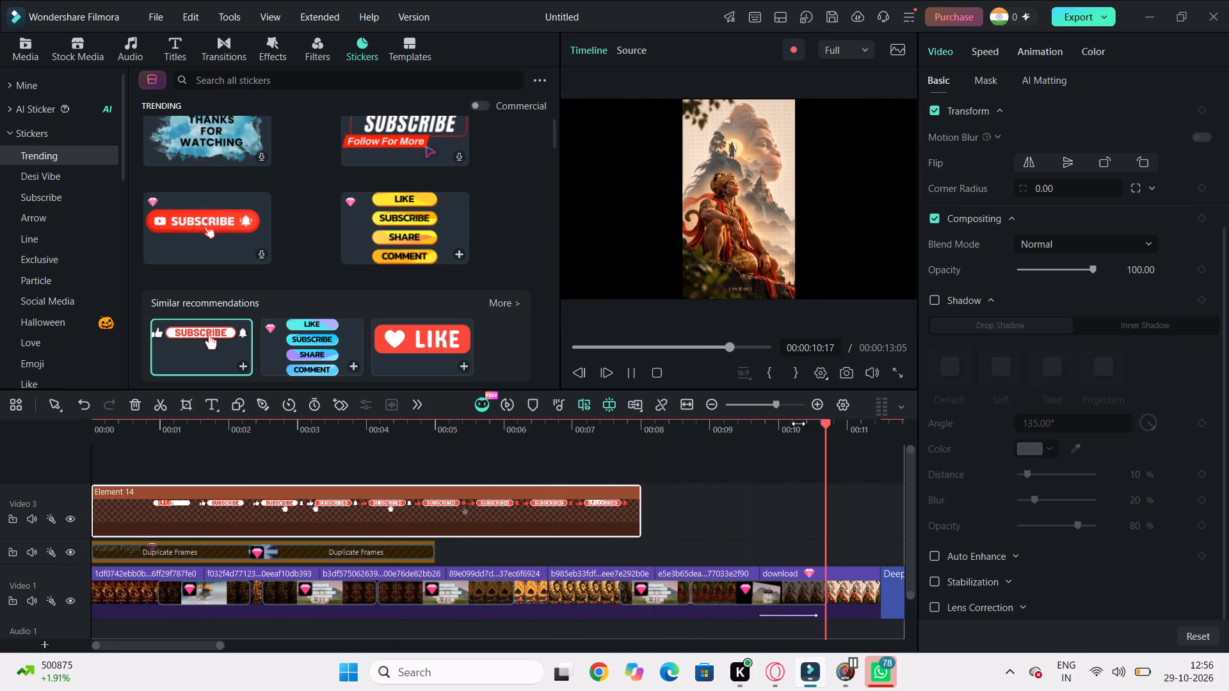
left_click_drag(904, 430, 497, 493)
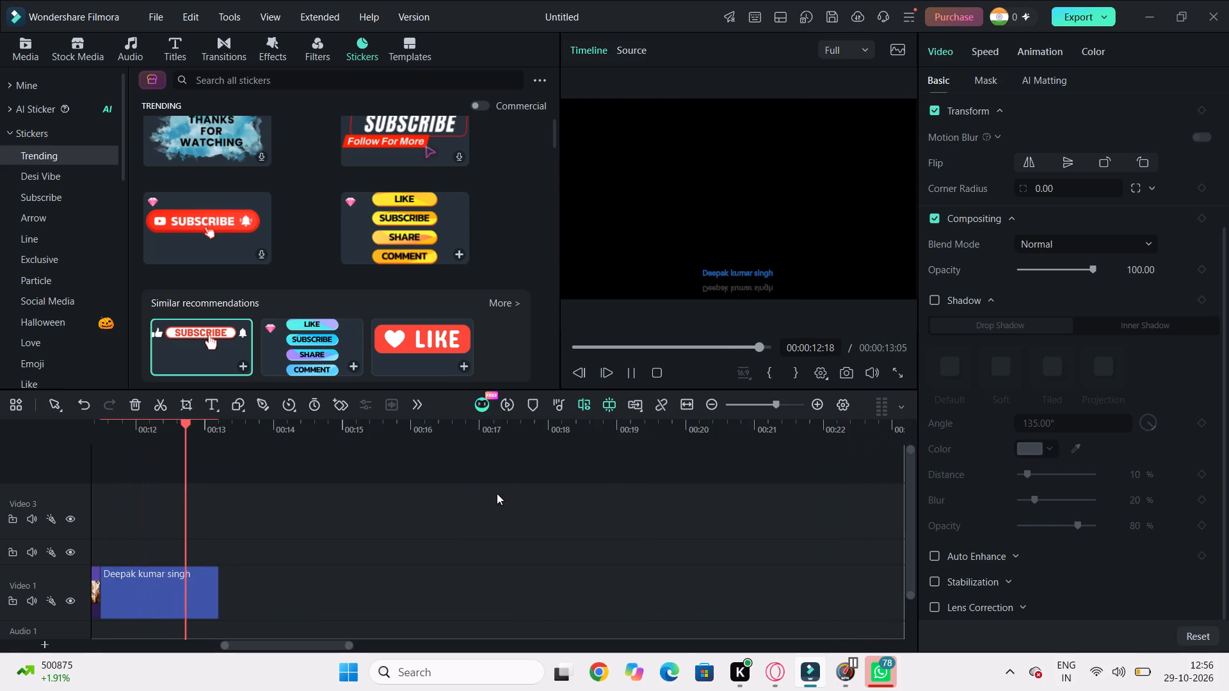
left_click(550, 530)
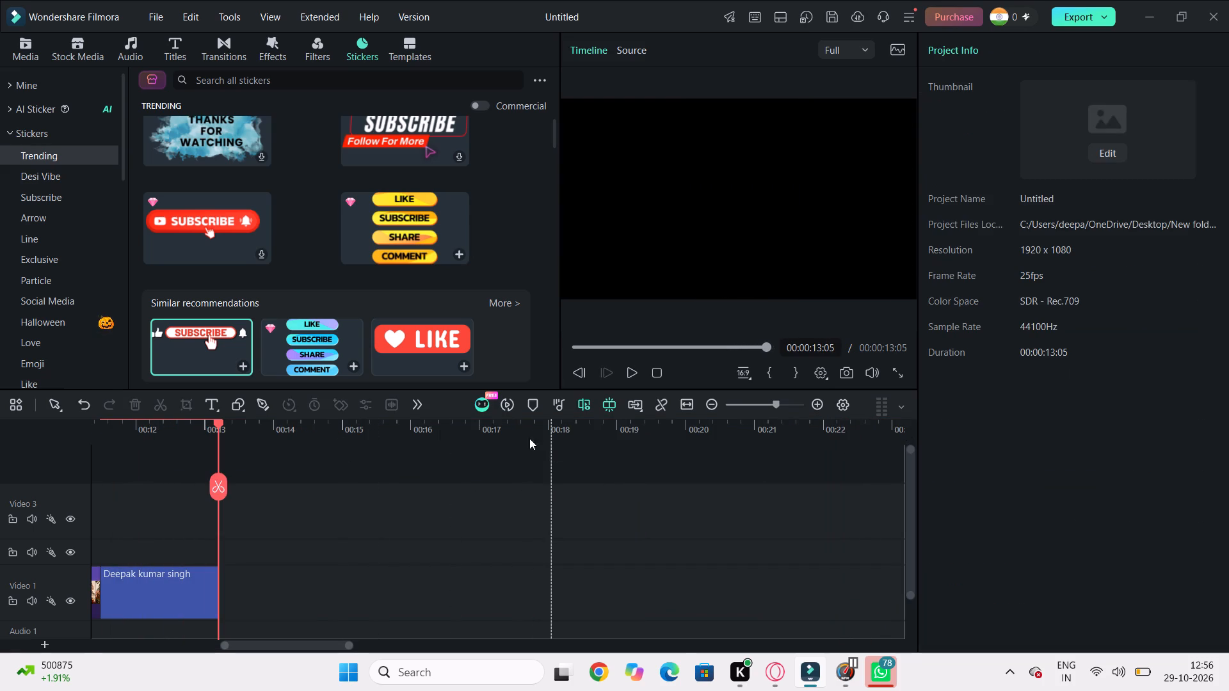
left_click_drag(218, 419, 0, 436)
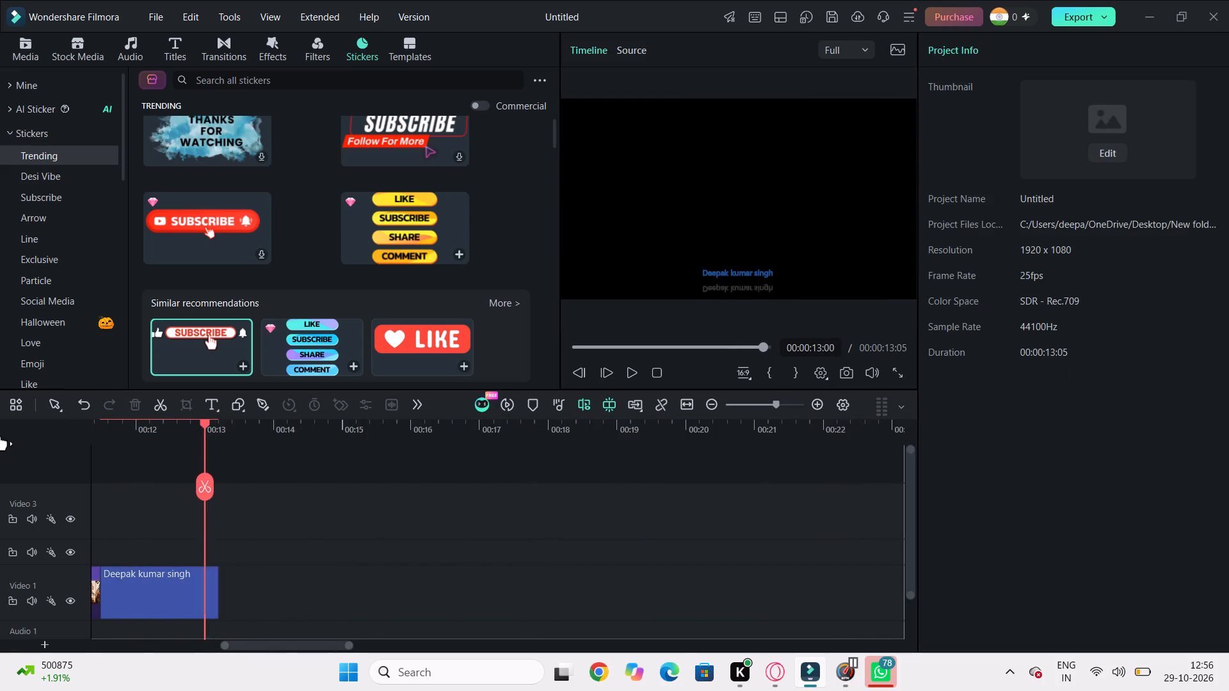
left_click_drag(0, 436, 0, 463)
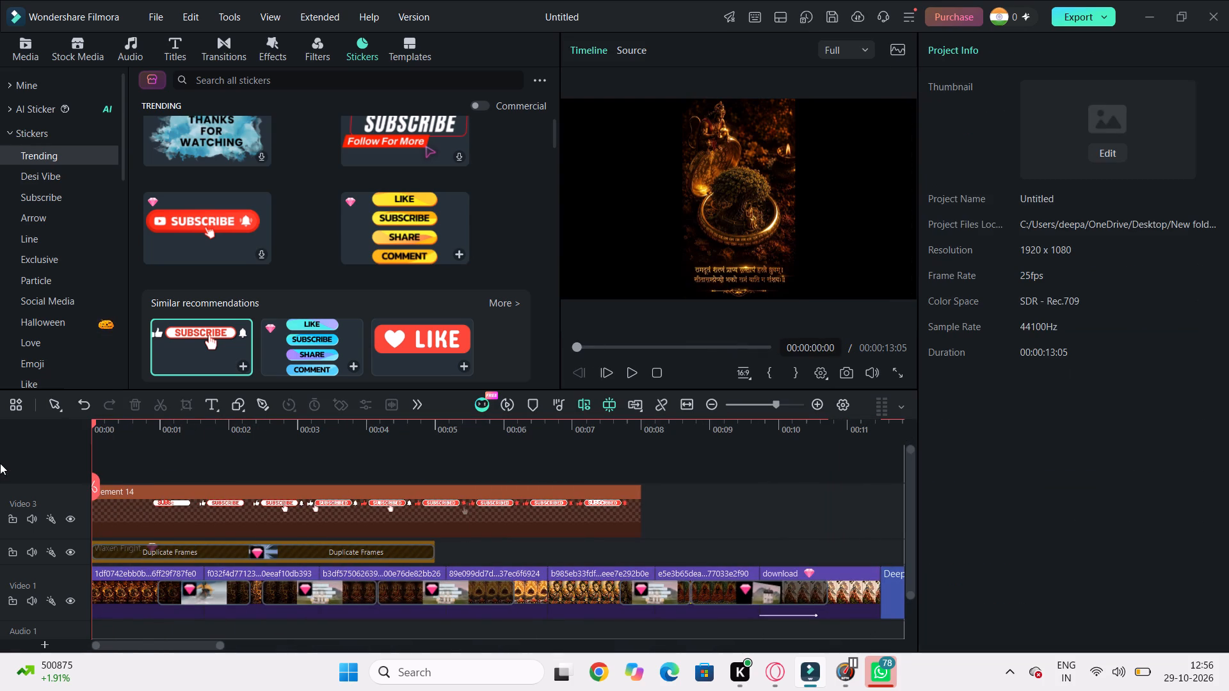
scroll(172, 466, "down", 1)
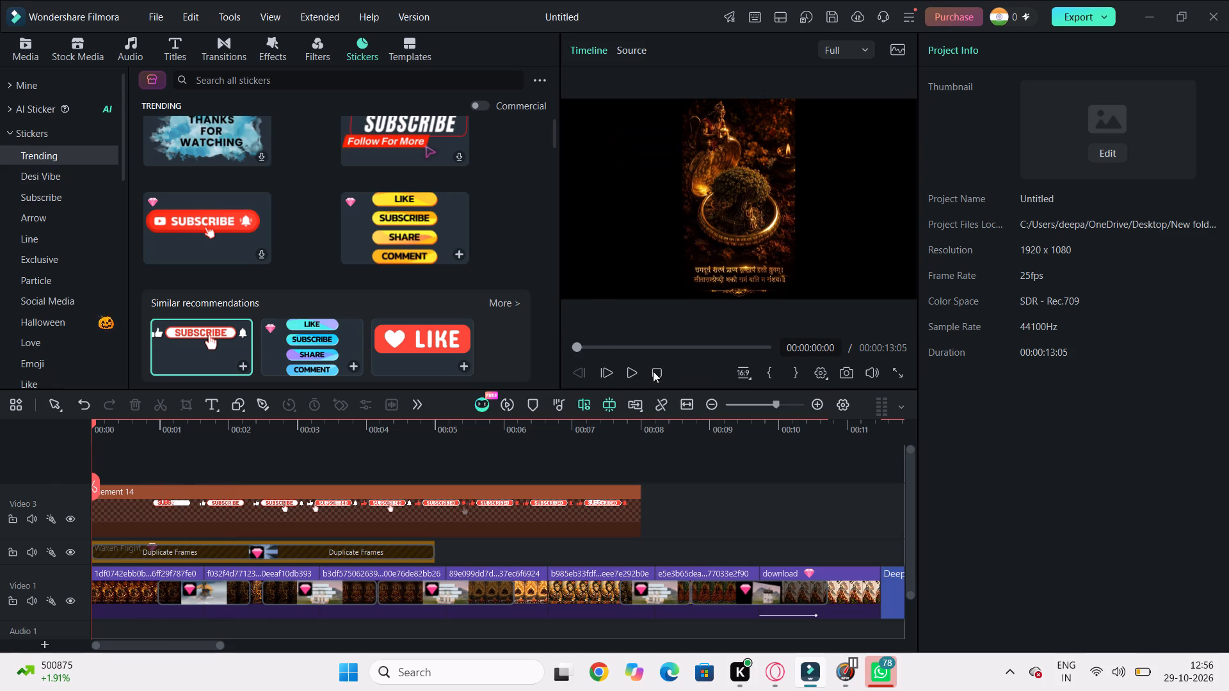